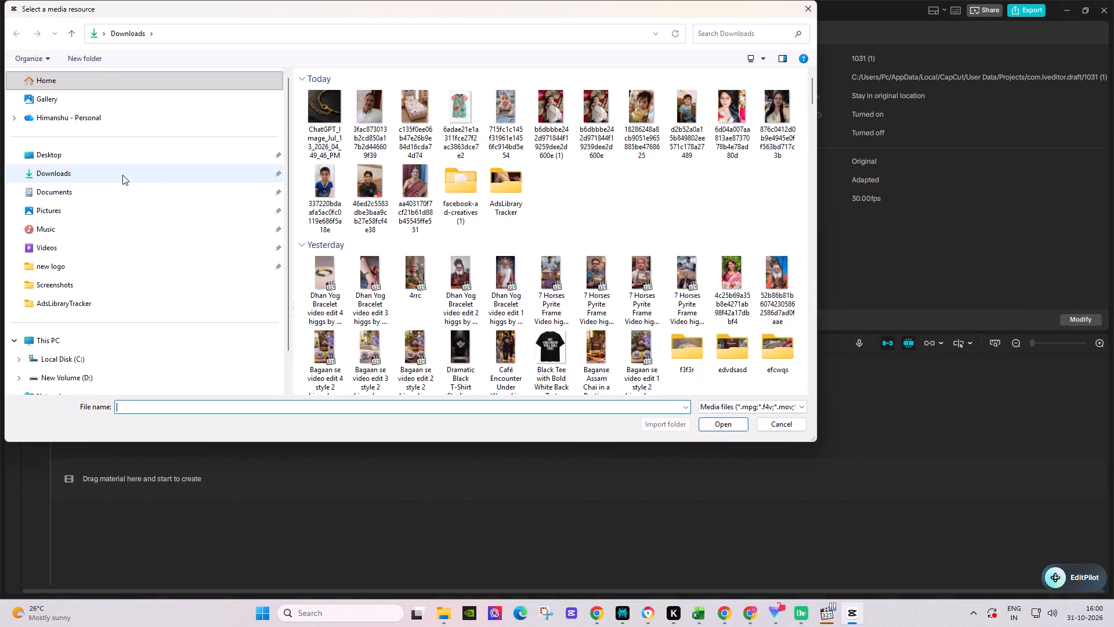
left_click(121, 175)
left_click(327, 114)
left_click(381, 126, "ctrl")
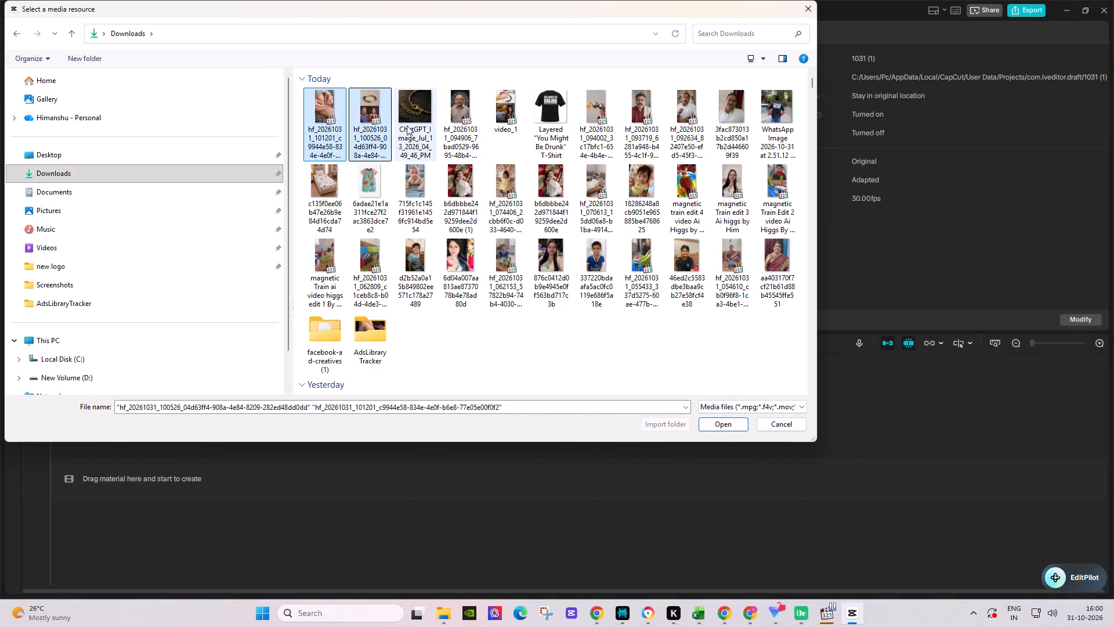
left_click(407, 125, "ctrl")
left_click(411, 127, "ctrl")
left_click(472, 136, "ctrl")
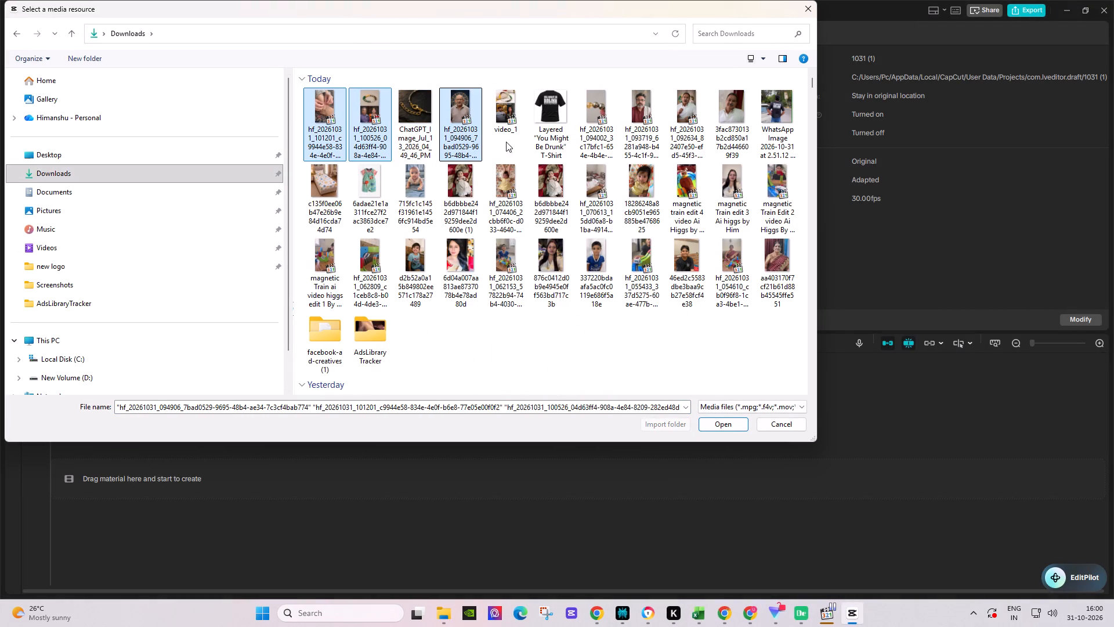
left_click(599, 138, "ctrl")
left_click(639, 139, "ctrl")
left_click(674, 141, "ctrl")
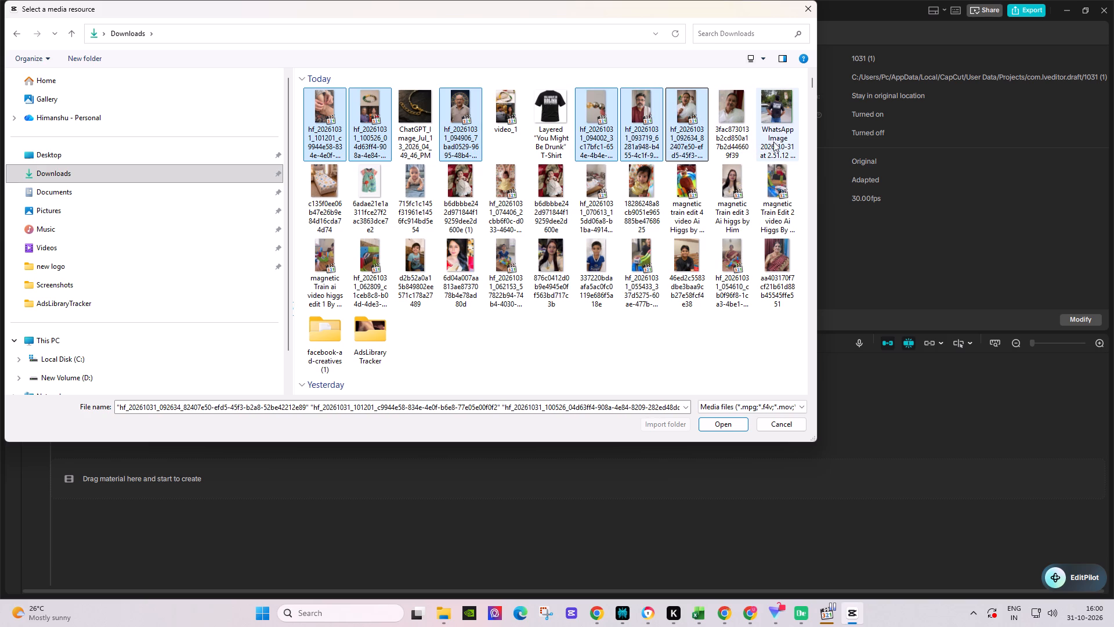
left_click(733, 421)
Place the hf_20261031_092634 clip of the man in the white shirt at the start of the main timeline track.
left_click(241, 294)
left_click_drag(276, 178, 176, 401)
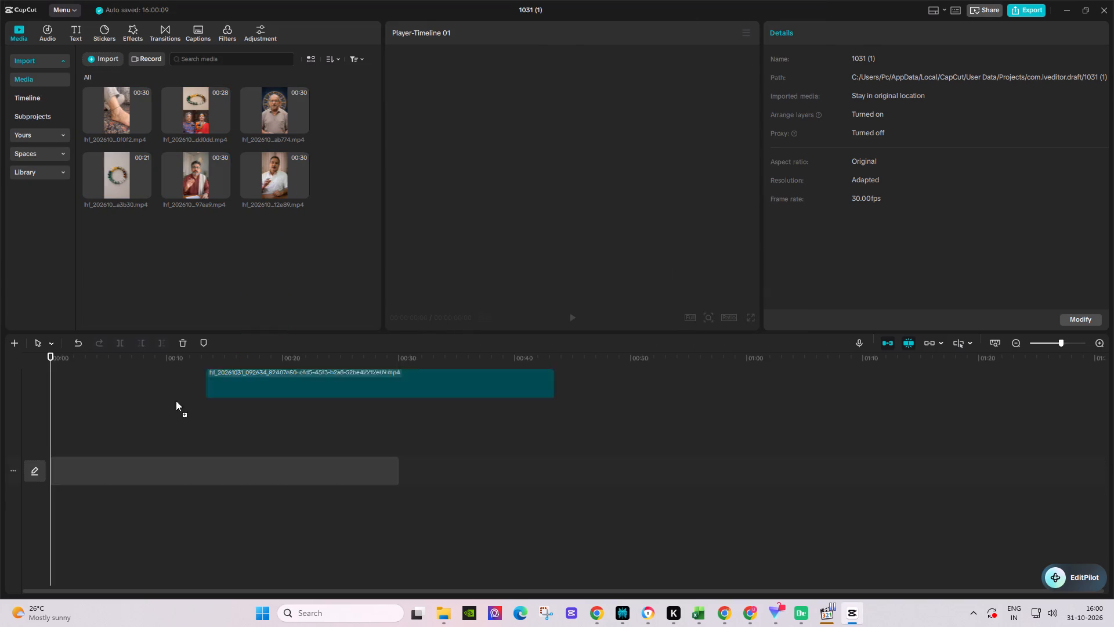
left_click_drag(176, 401, 120, 428)
Play the clip through from the start and trim off its end after 00:00:29:13.
key("space")
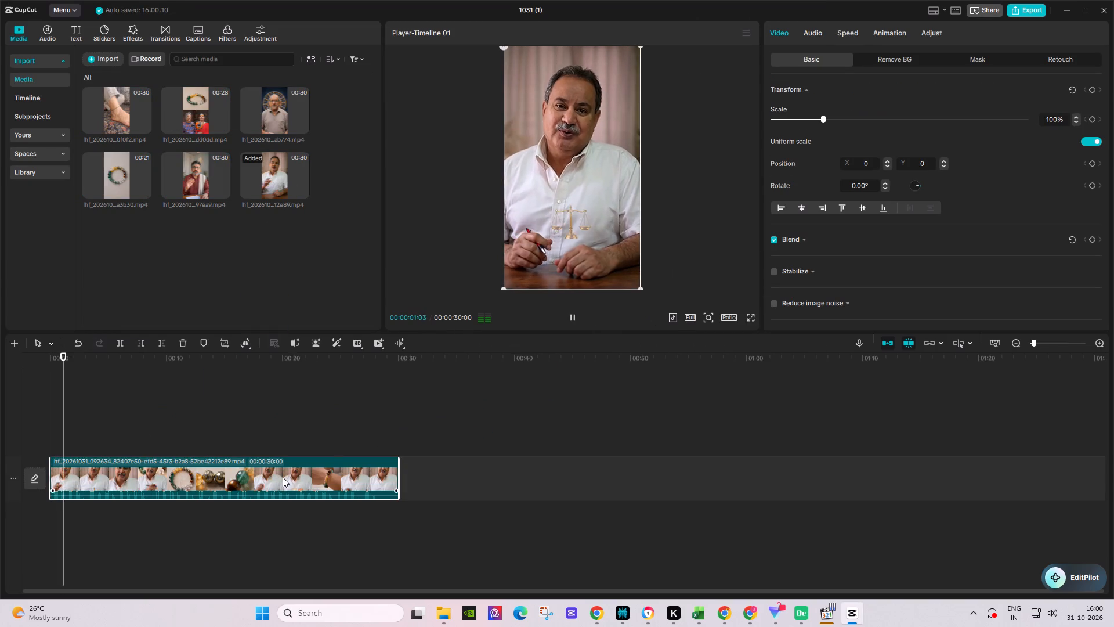
left_click_drag(266, 496, 266, 475)
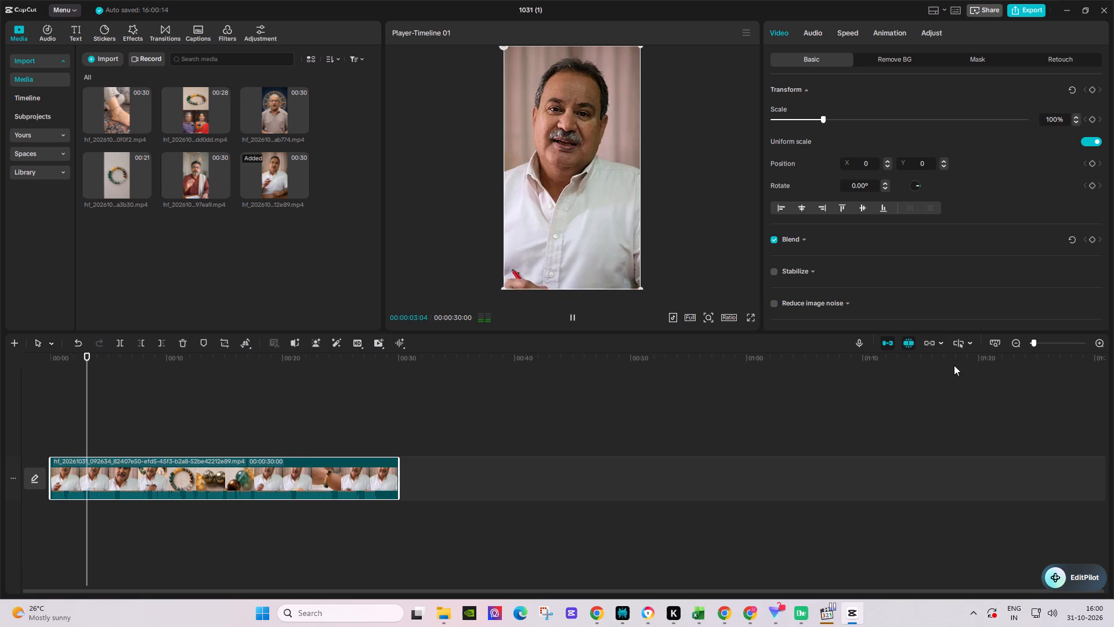
left_click(1101, 341)
left_click_drag(118, 354, 0, 354)
key("space")
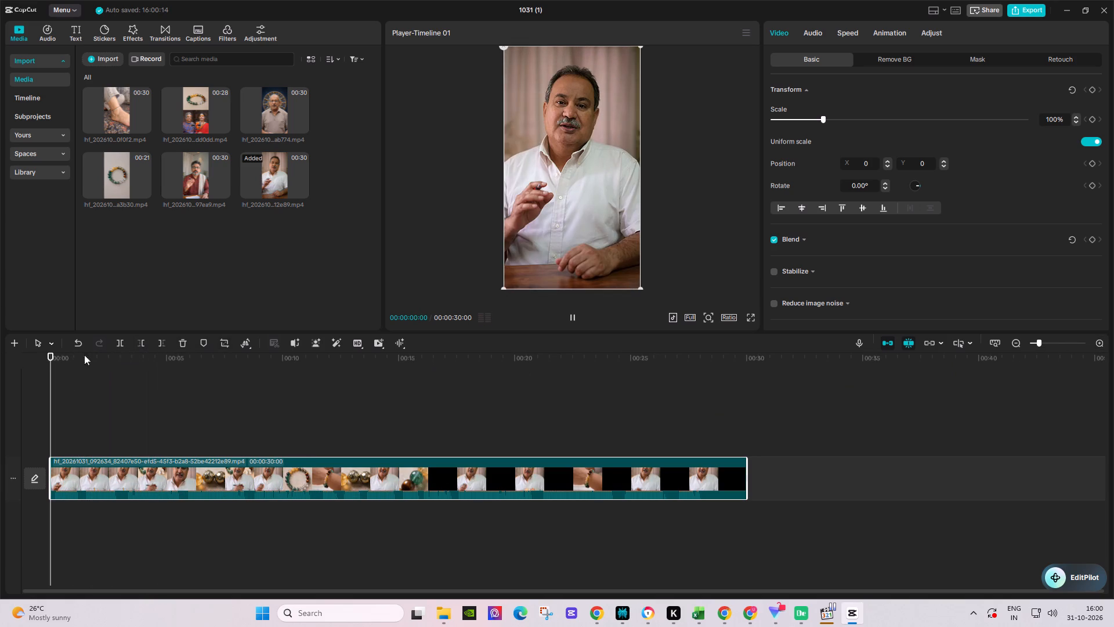
key("space")
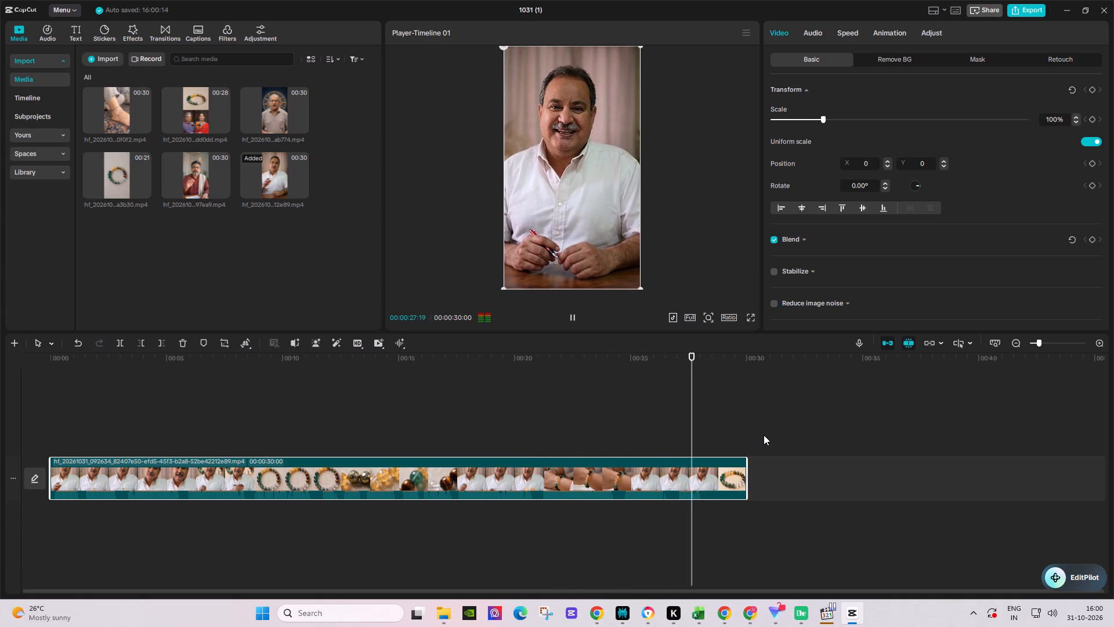
key("space")
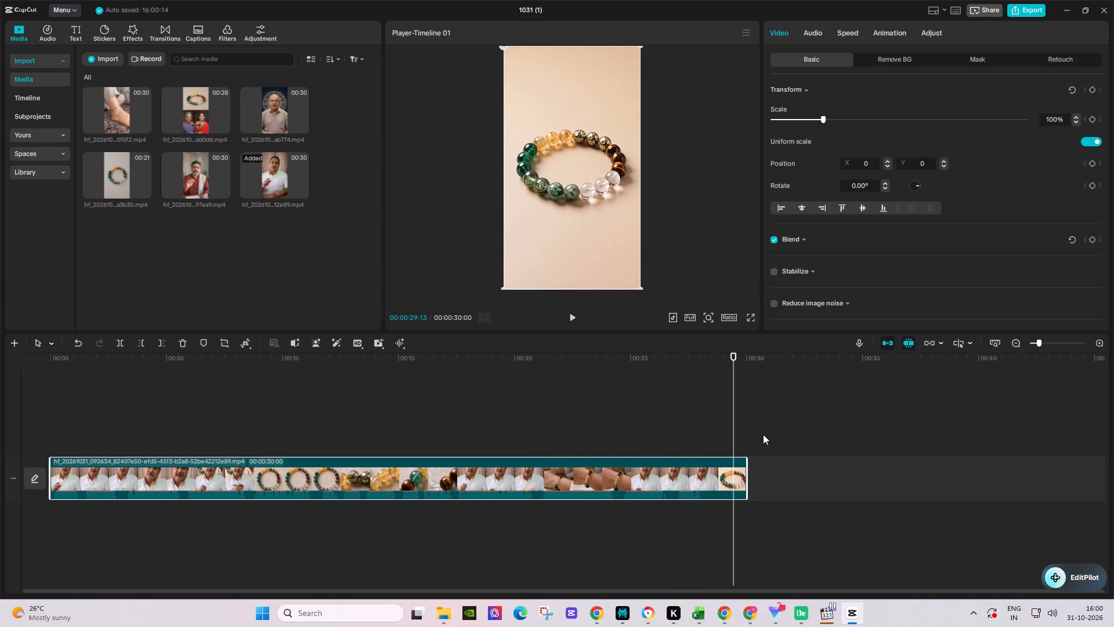
left_click(165, 343)
Search the music library for "religon", browse the tracks, and repeat the search with "religo".
left_click(44, 28)
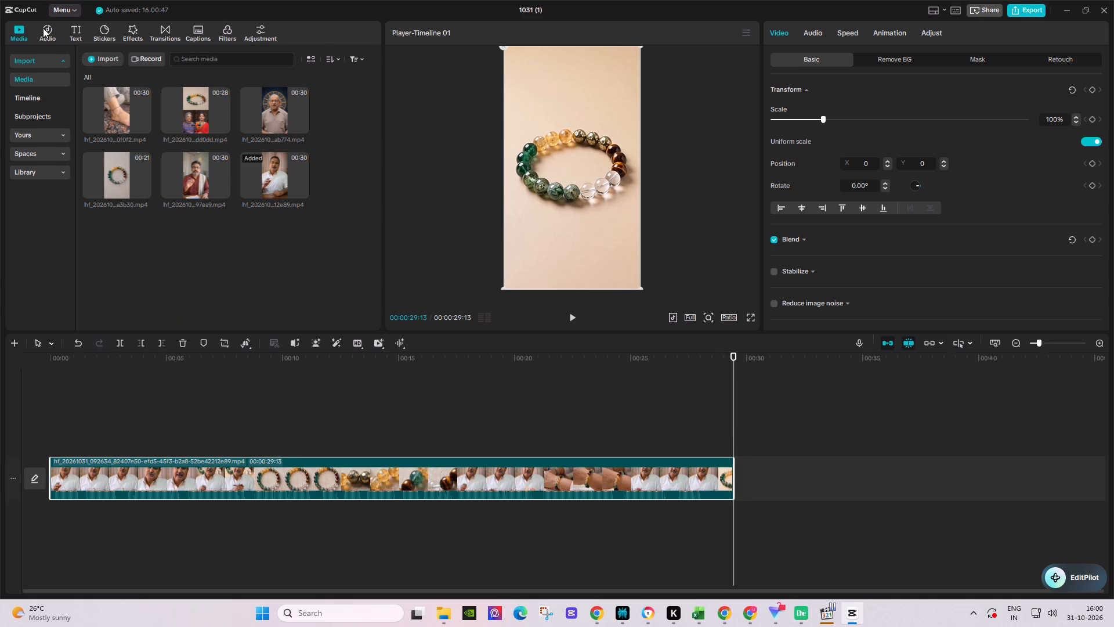
left_click(148, 57)
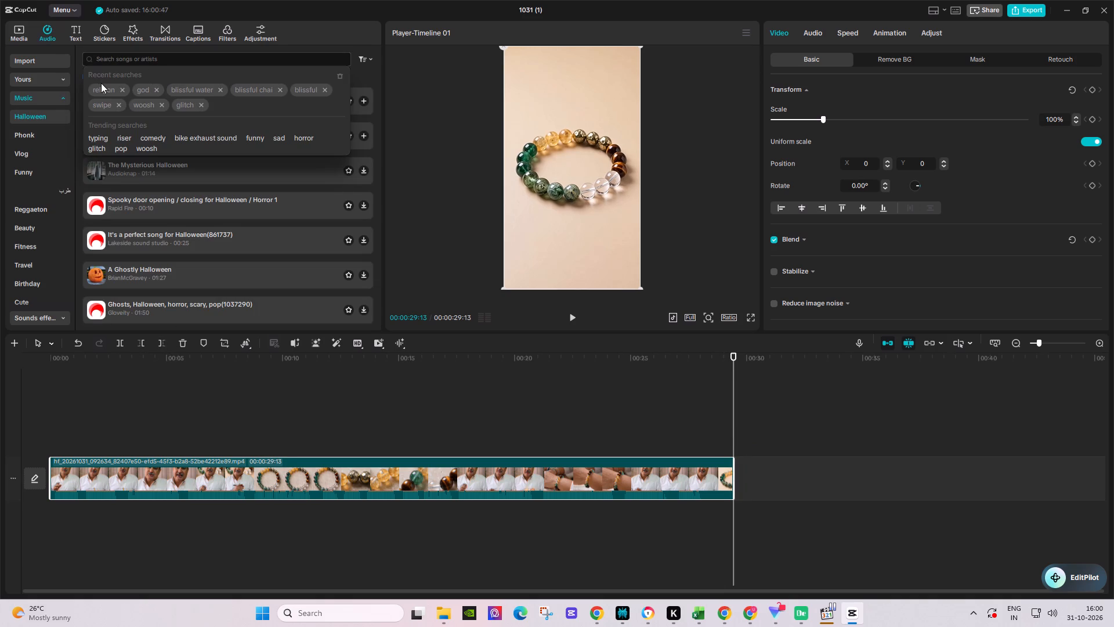
left_click(101, 83)
left_click(101, 87)
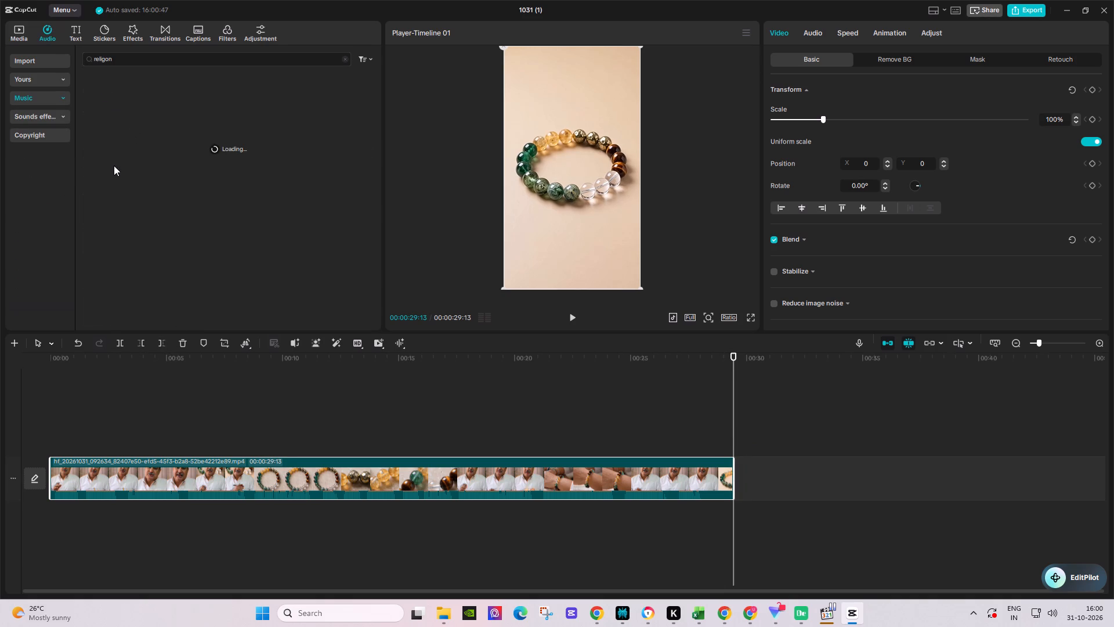
left_click(102, 154)
scroll(121, 207, "down", 3)
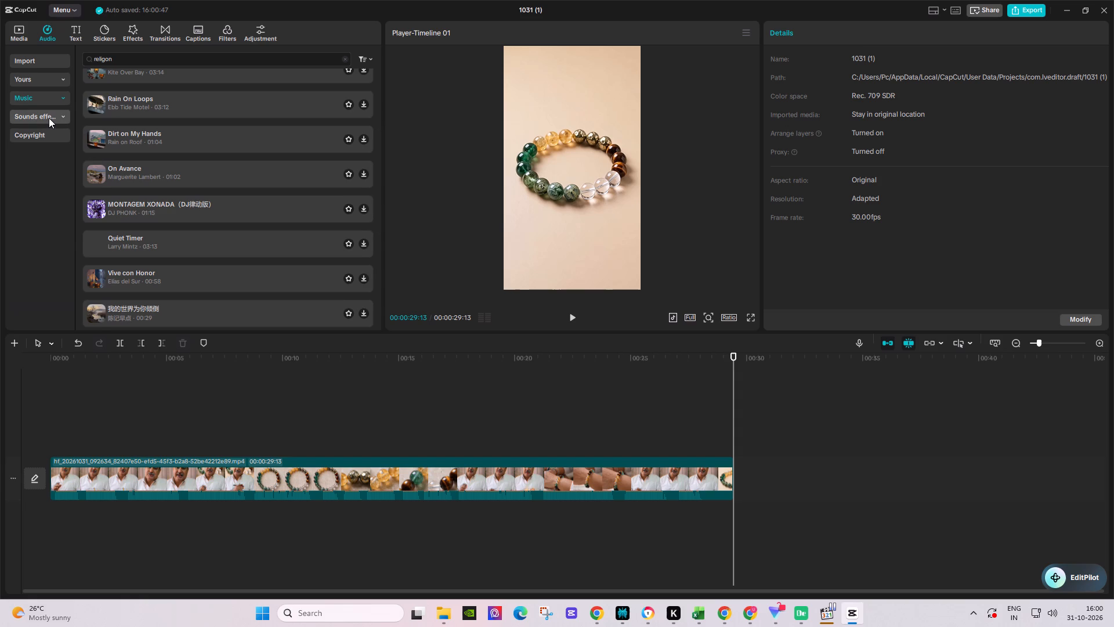
left_click(126, 57)
key("BackSpace")
key("Return")
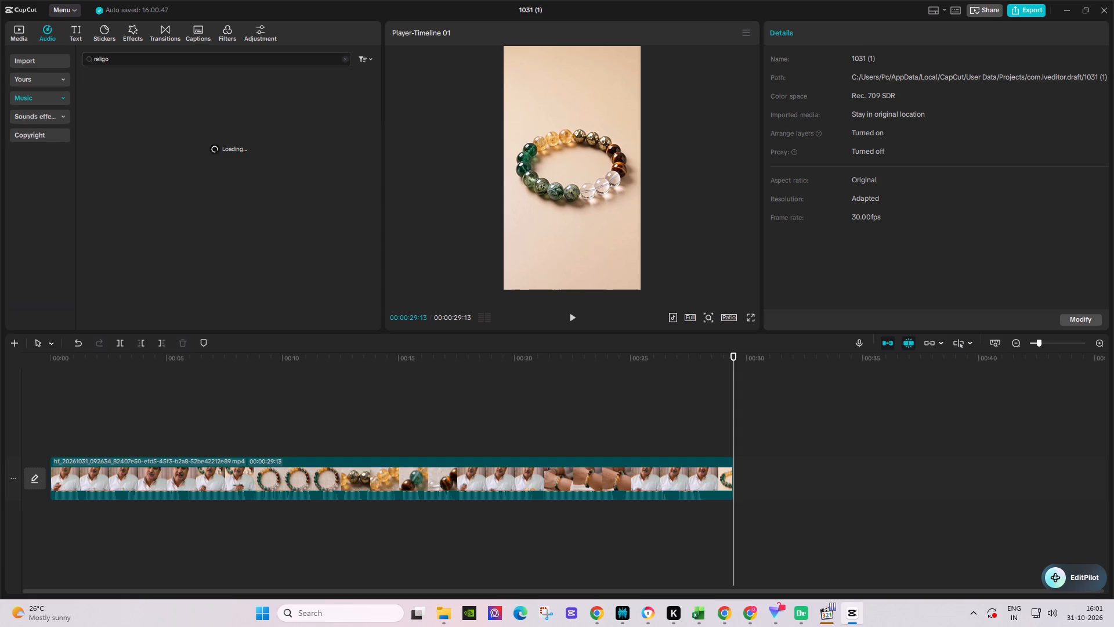
Search for "peaceful background music" and audition Peaceful Acoustic Journey, Peaceful Acoustic Rhythms and Peaceful Guitar Journey.
key("BackSpace")
left_click_drag(126, 57, 77, 53)
type("peace")
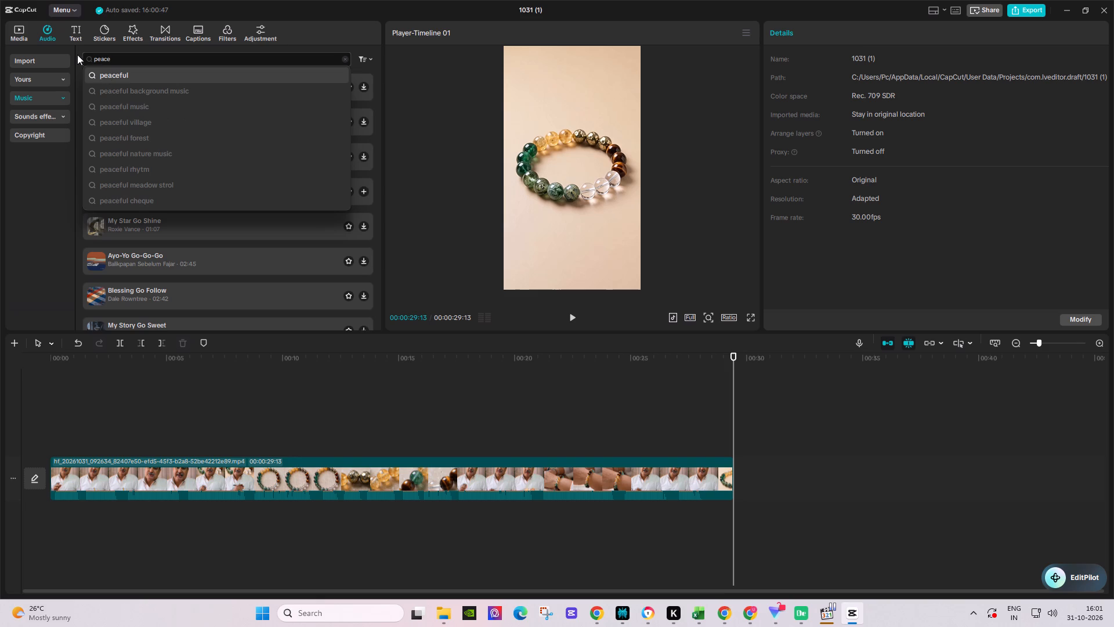
left_click(133, 91)
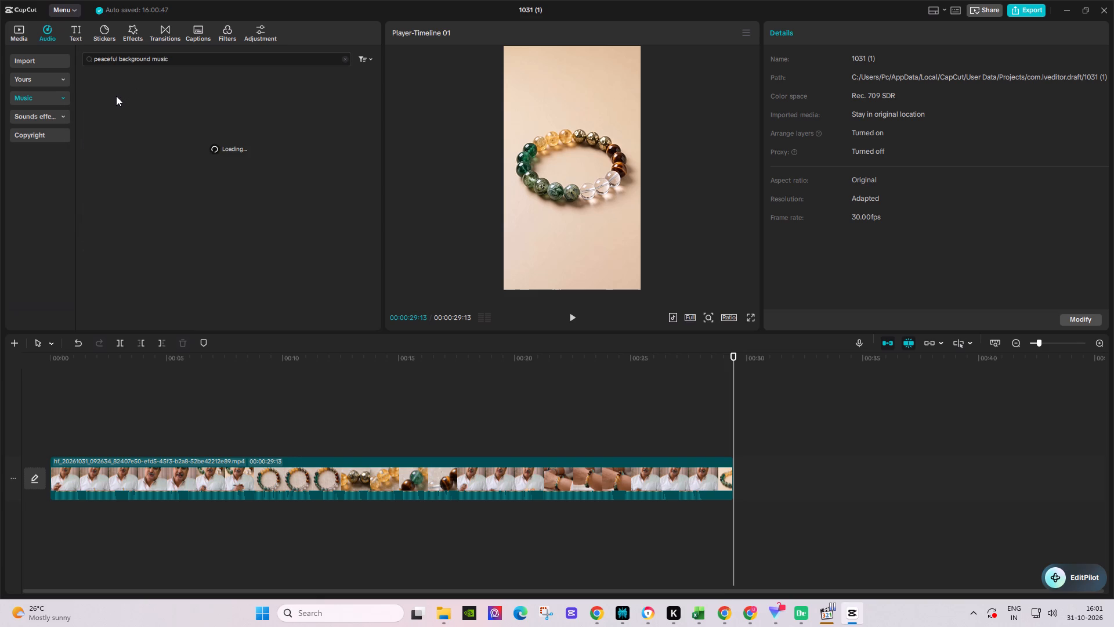
left_click(99, 82)
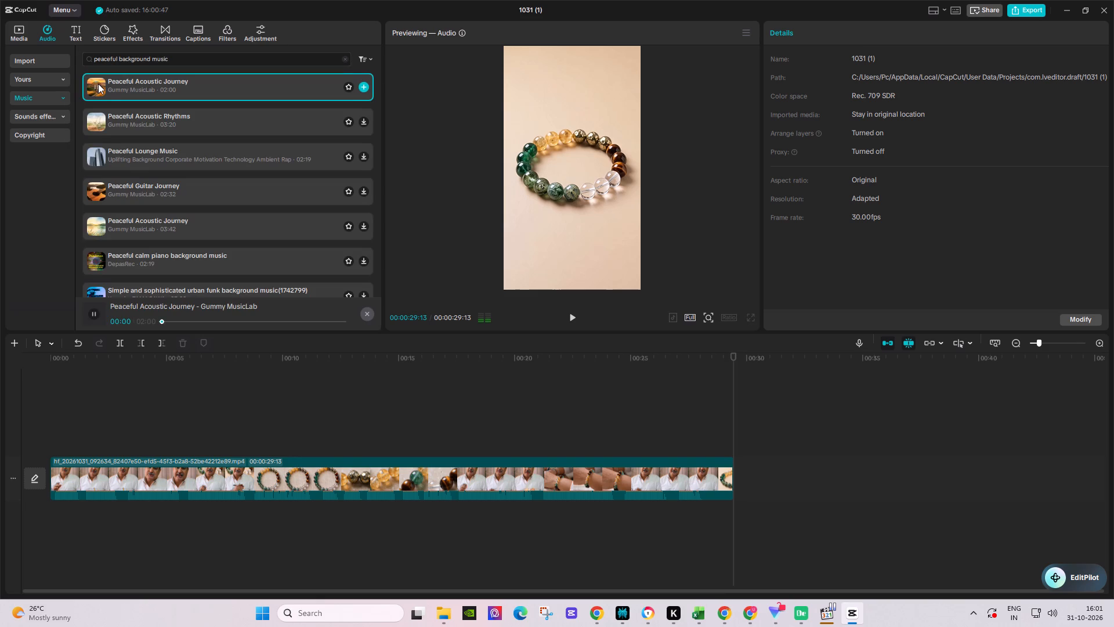
left_click(92, 125)
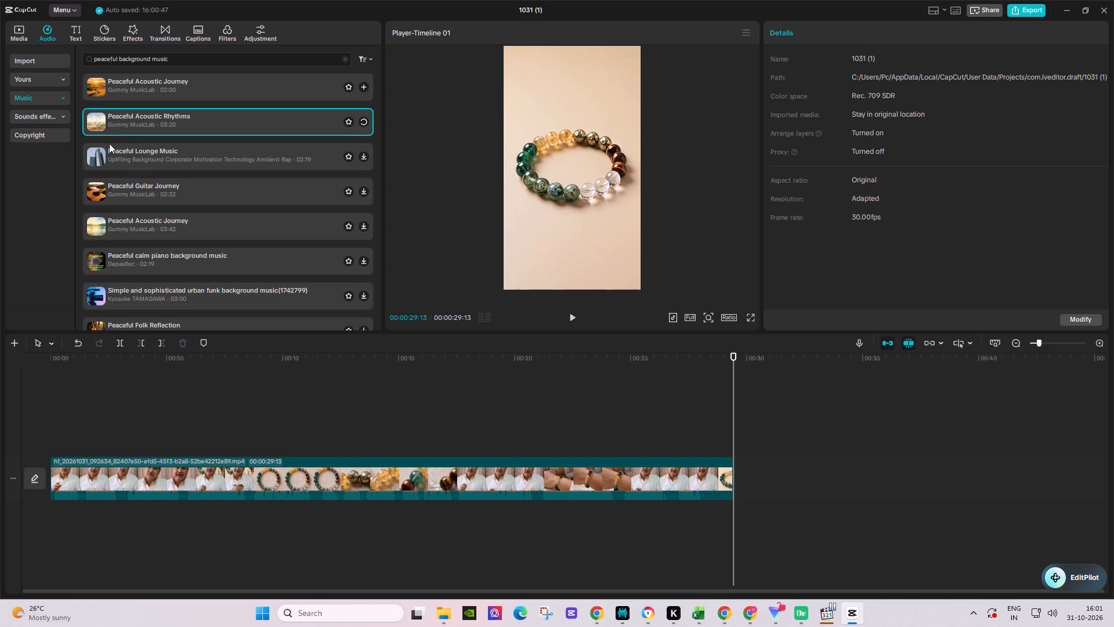
left_click(92, 193)
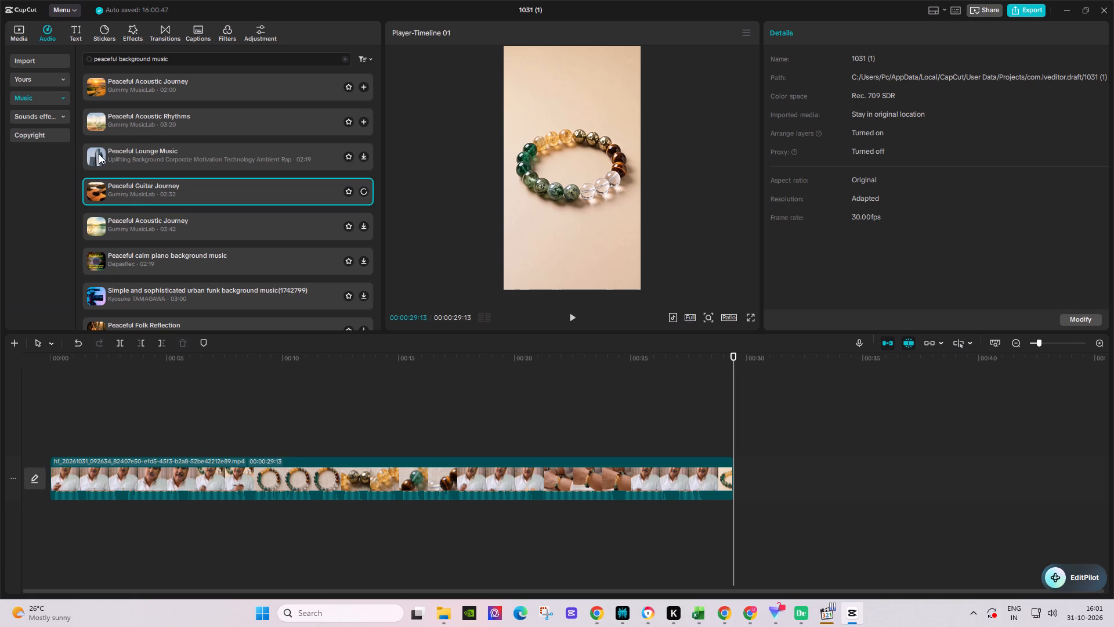
left_click(101, 121)
left_click(97, 88)
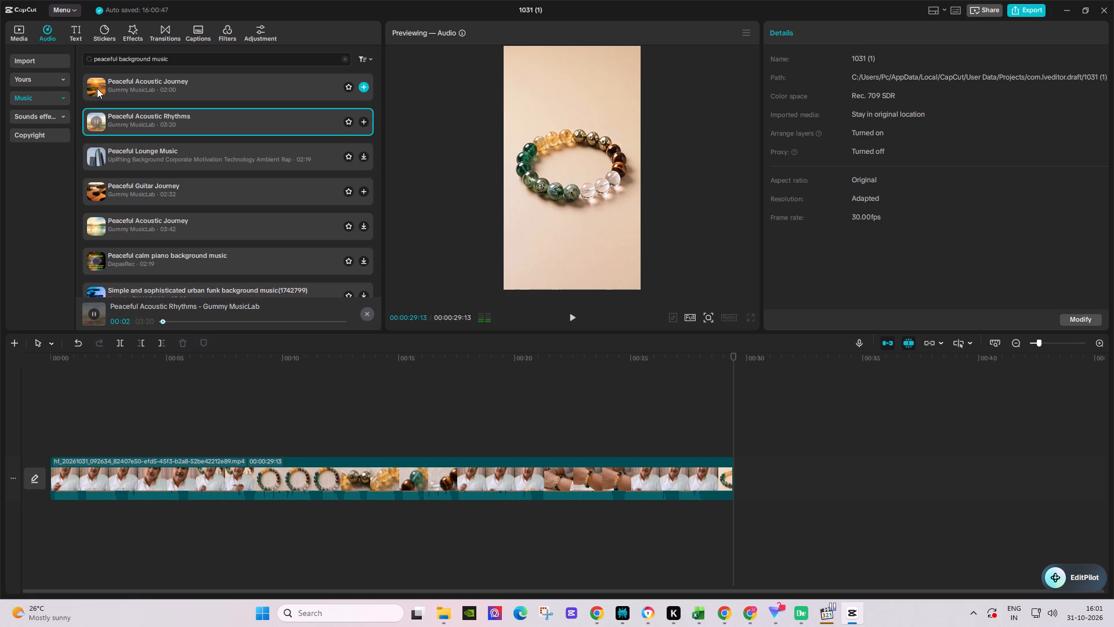
Add Peaceful Acoustic Journey beneath the video from the timeline start and trim its end to match the video clip at 00:00:29:13.
left_click_drag(137, 89, 34, 414)
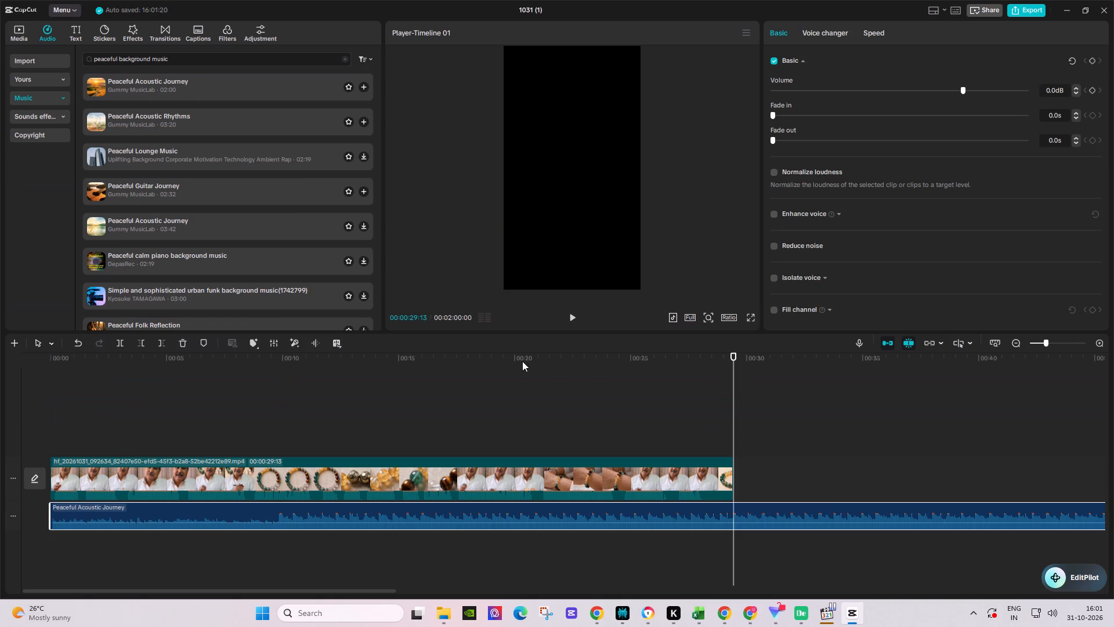
left_click(158, 343)
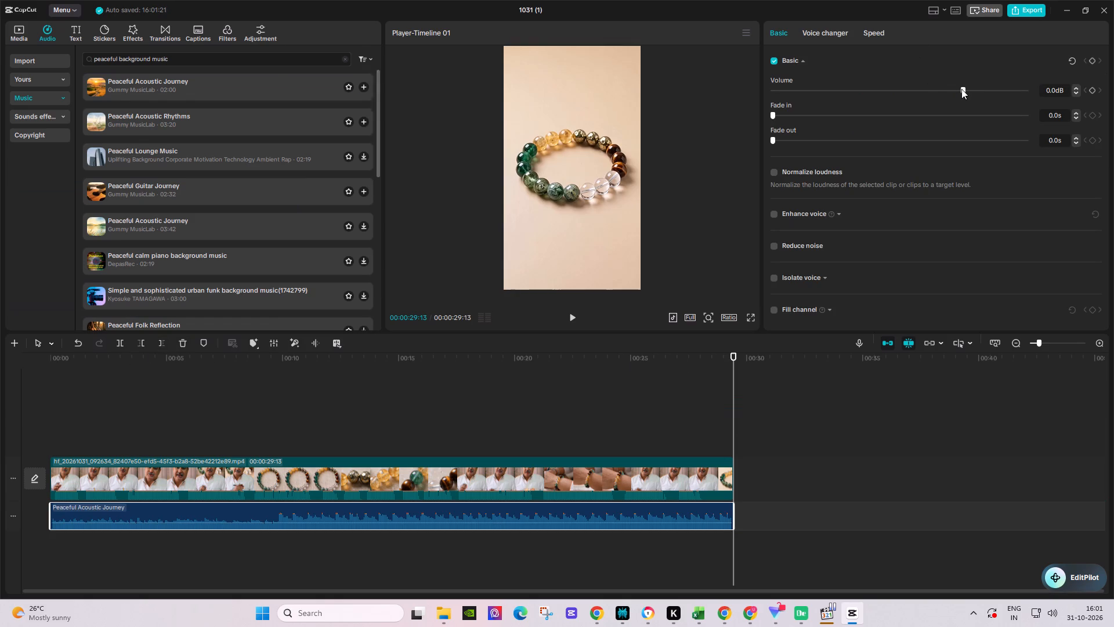
Lower the music track's volume to -9.7 dB, checking the balance against the speech by playing the edit from the start.
left_click_drag(963, 89, 916, 86)
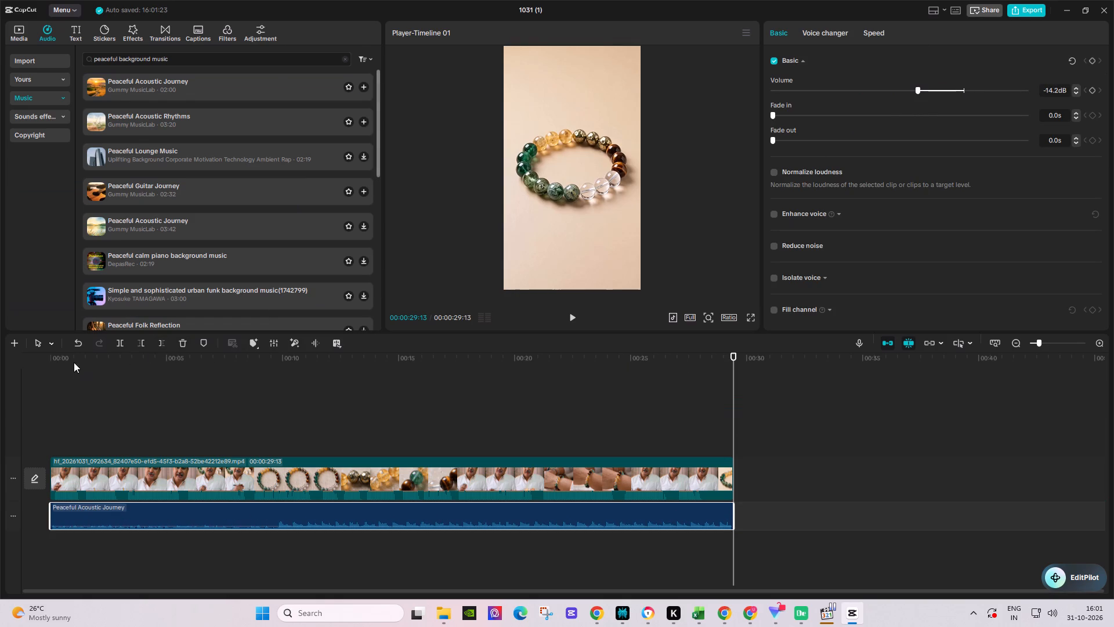
left_click_drag(80, 358, 1, 357)
key("space")
left_click(747, 317)
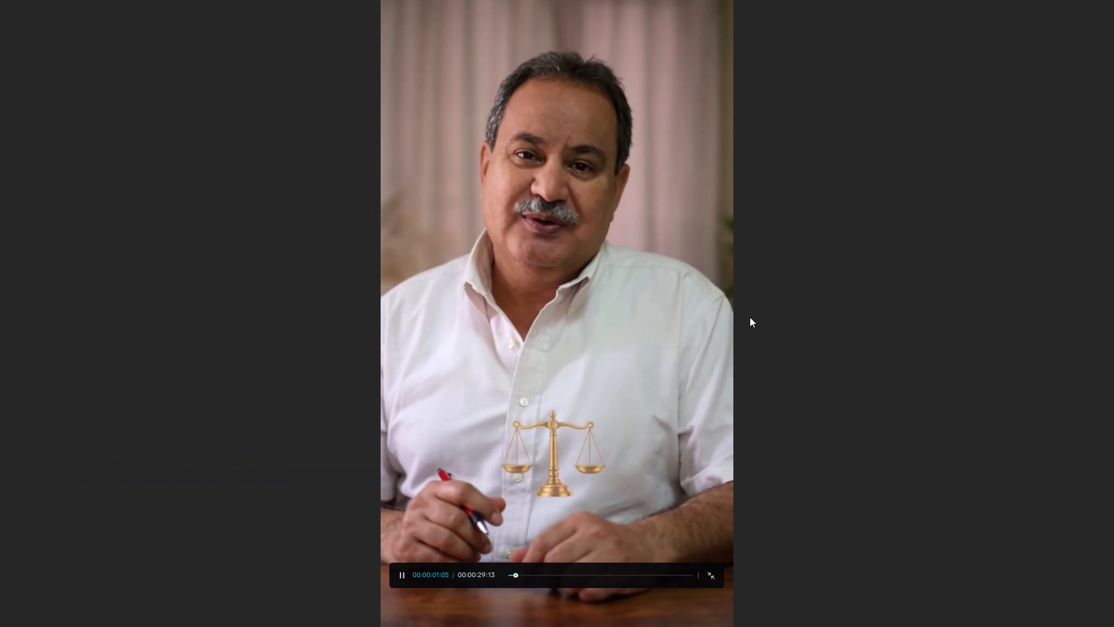
left_click(711, 579)
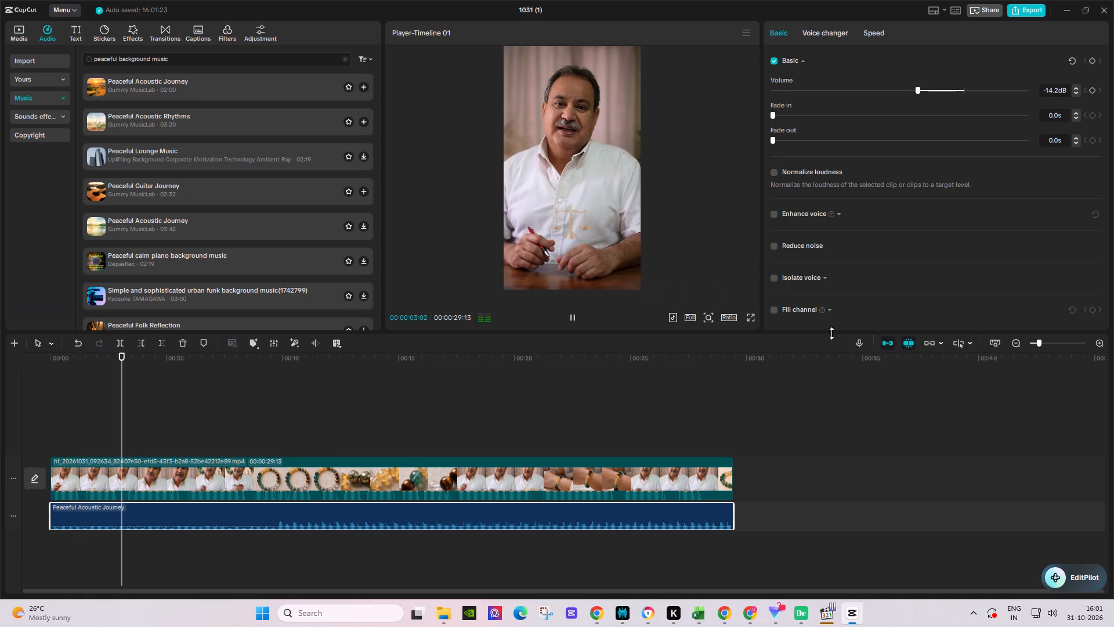
left_click_drag(913, 92, 927, 93)
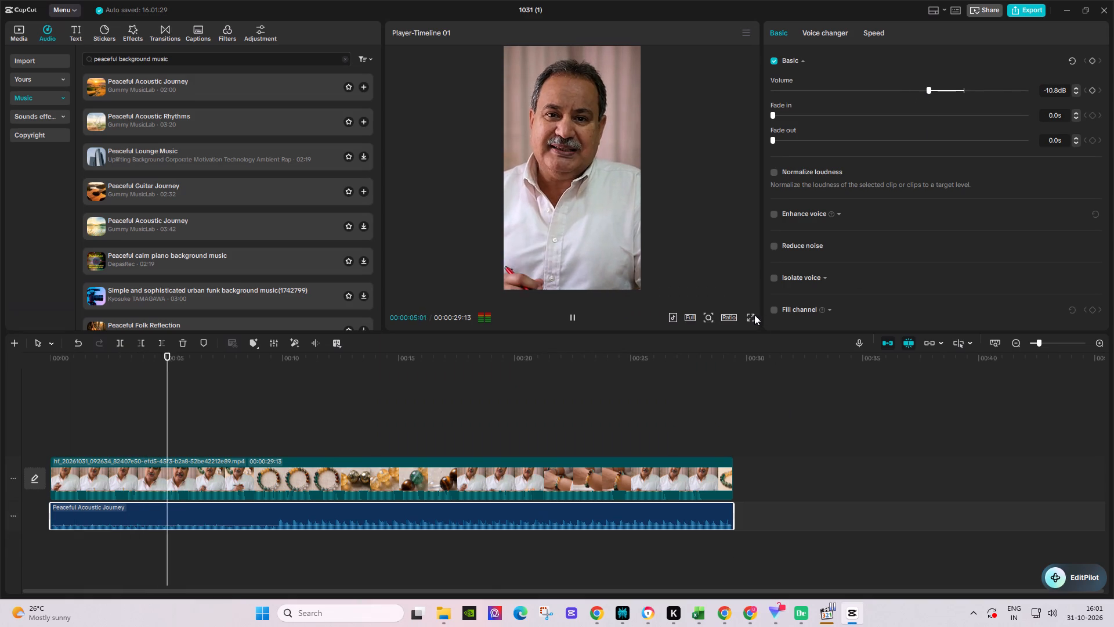
left_click(928, 89)
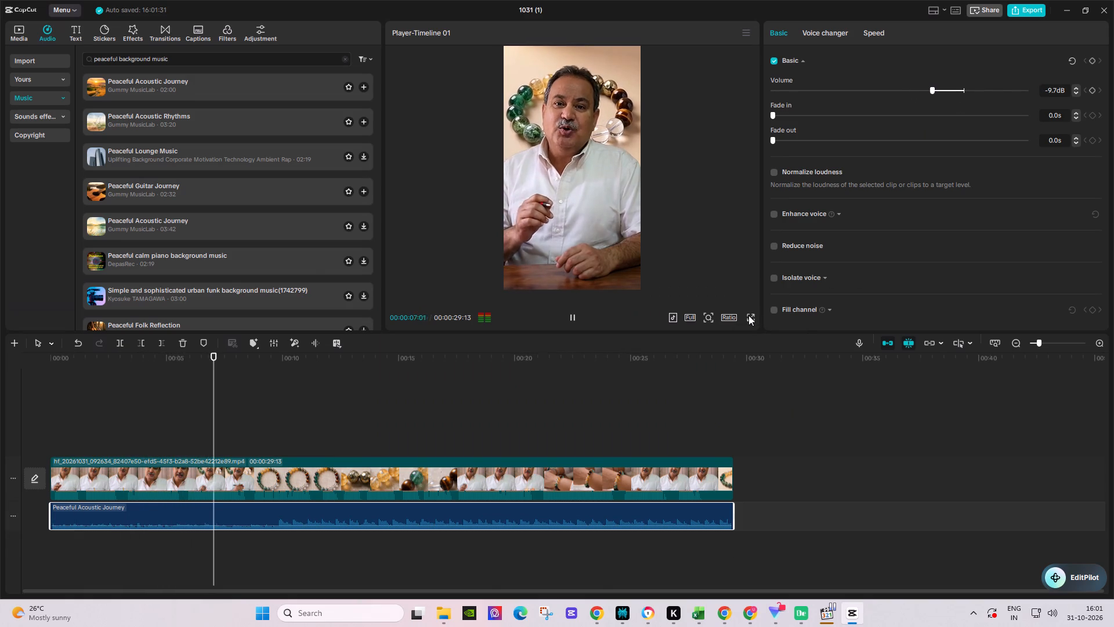
Preview the edit full screen, skipping ahead to about 00:00:21, to check the picture together with the music.
left_click(748, 315)
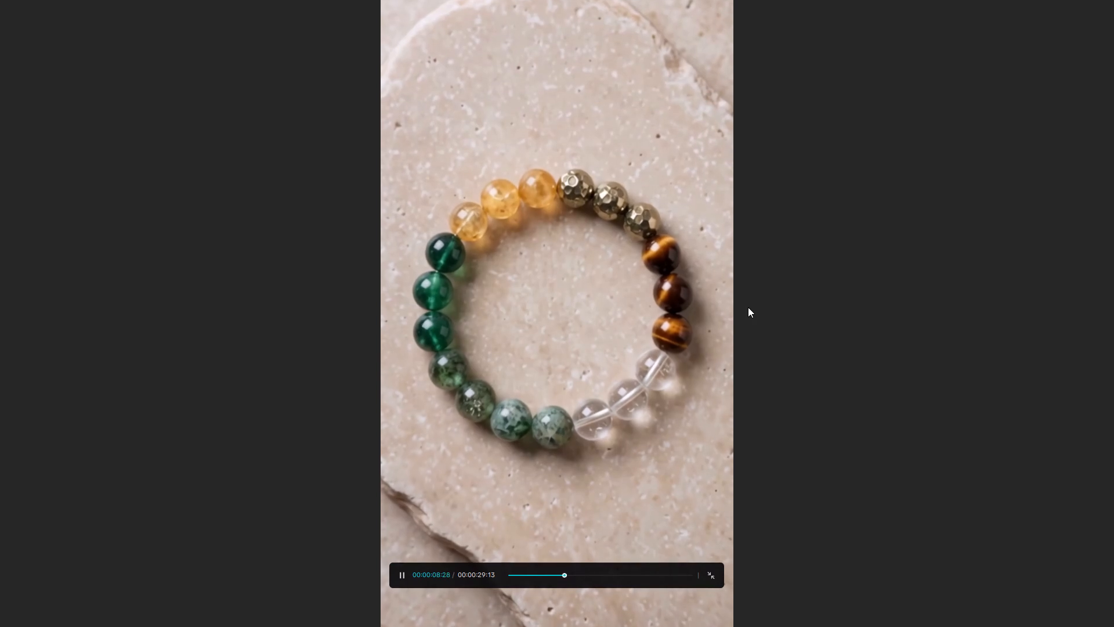
left_click(619, 574)
left_click(645, 574)
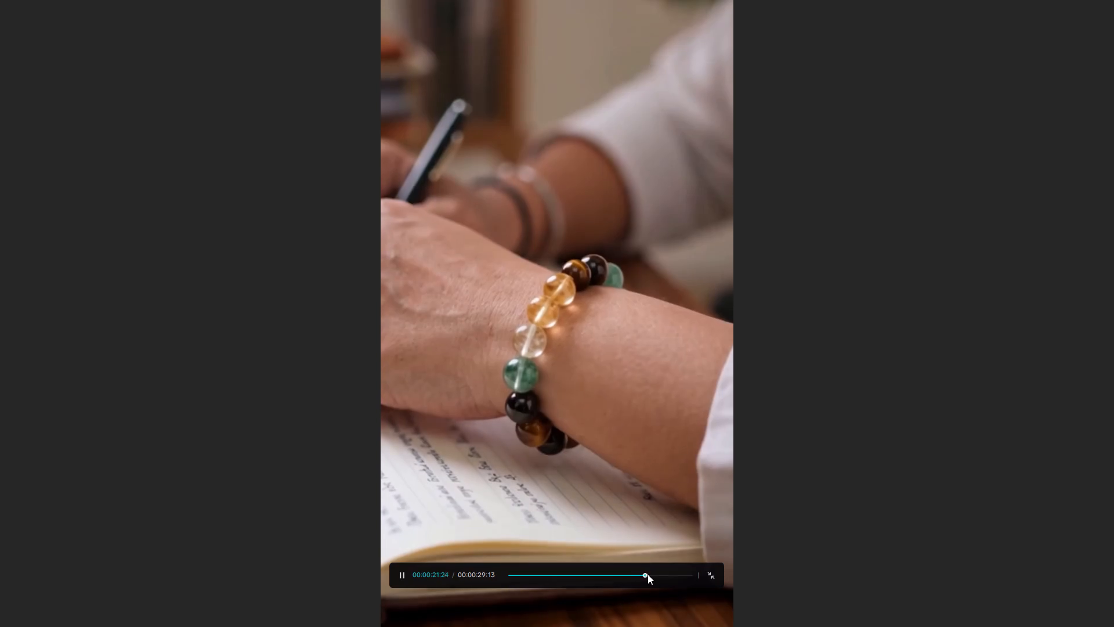
left_click(707, 572)
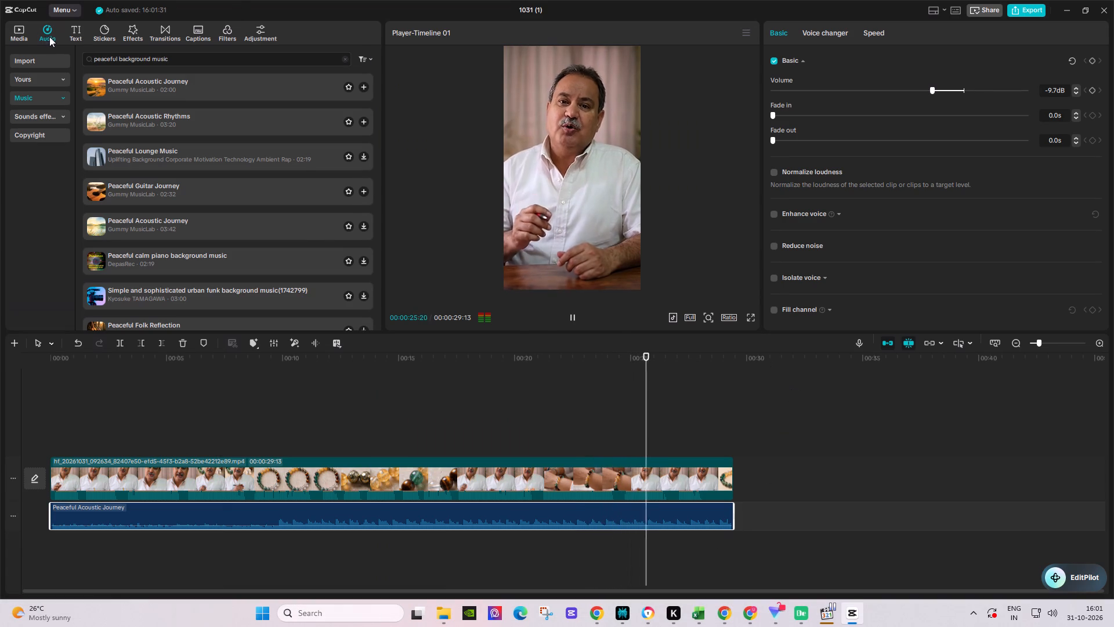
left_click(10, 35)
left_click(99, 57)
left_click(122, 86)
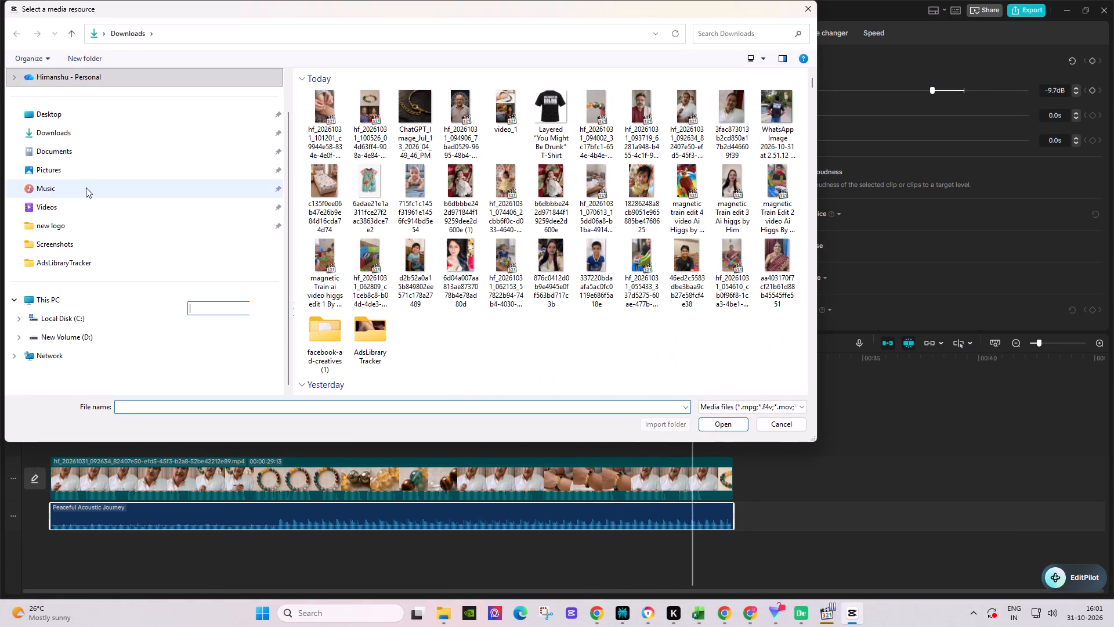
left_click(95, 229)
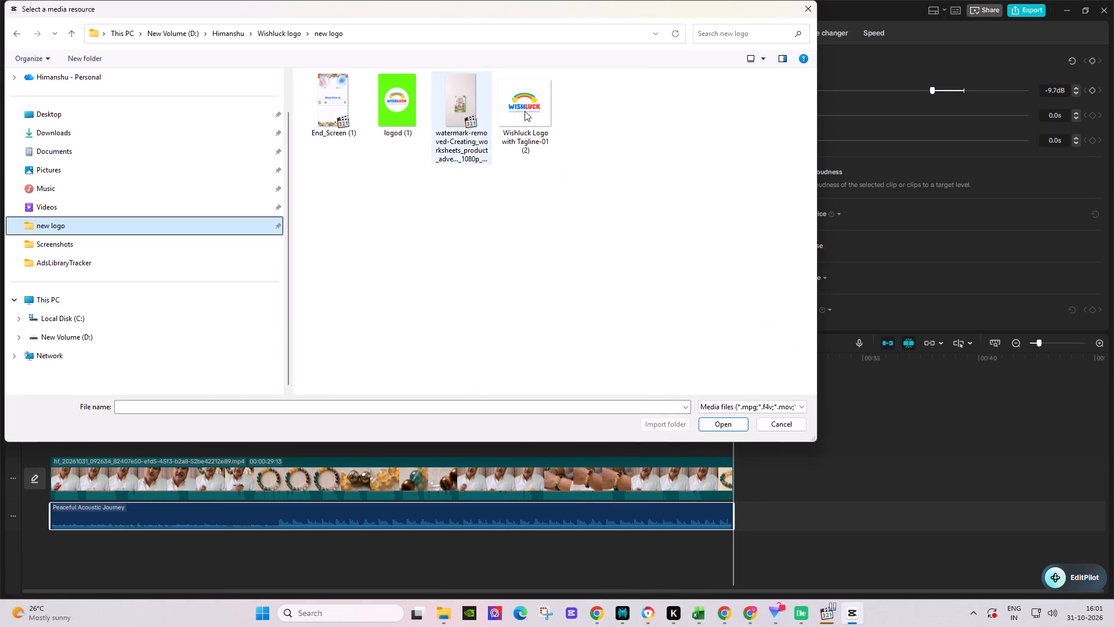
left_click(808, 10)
Give the Peaceful Acoustic Journey track a 4.2 s fade-out at its end, and play the edit from about 00:00:10.
left_click(679, 363)
key("space")
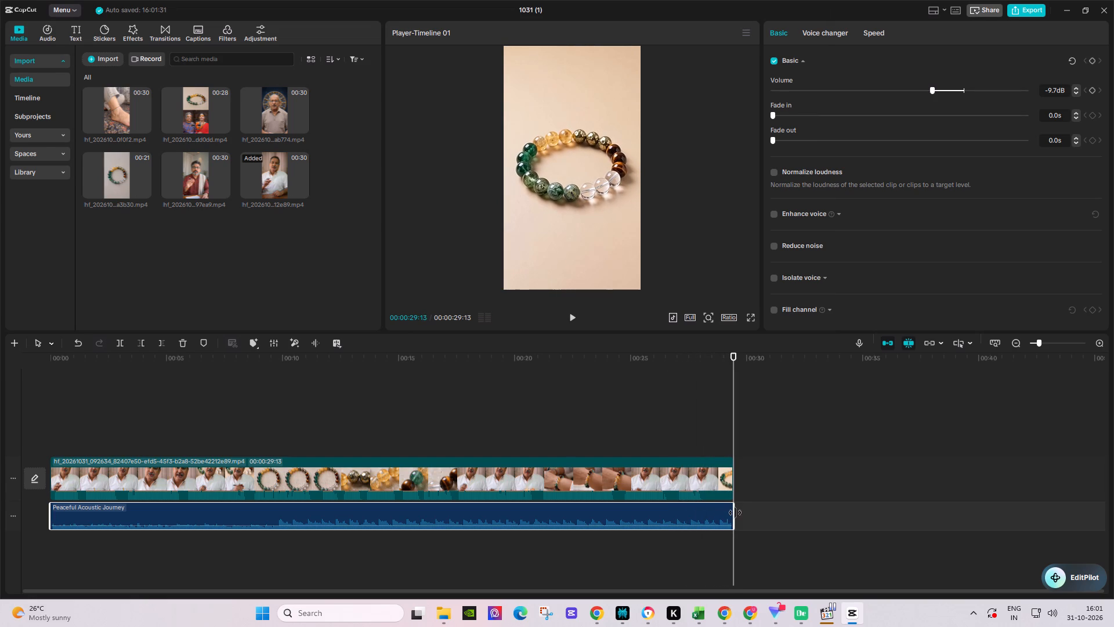
left_click_drag(729, 513, 631, 515)
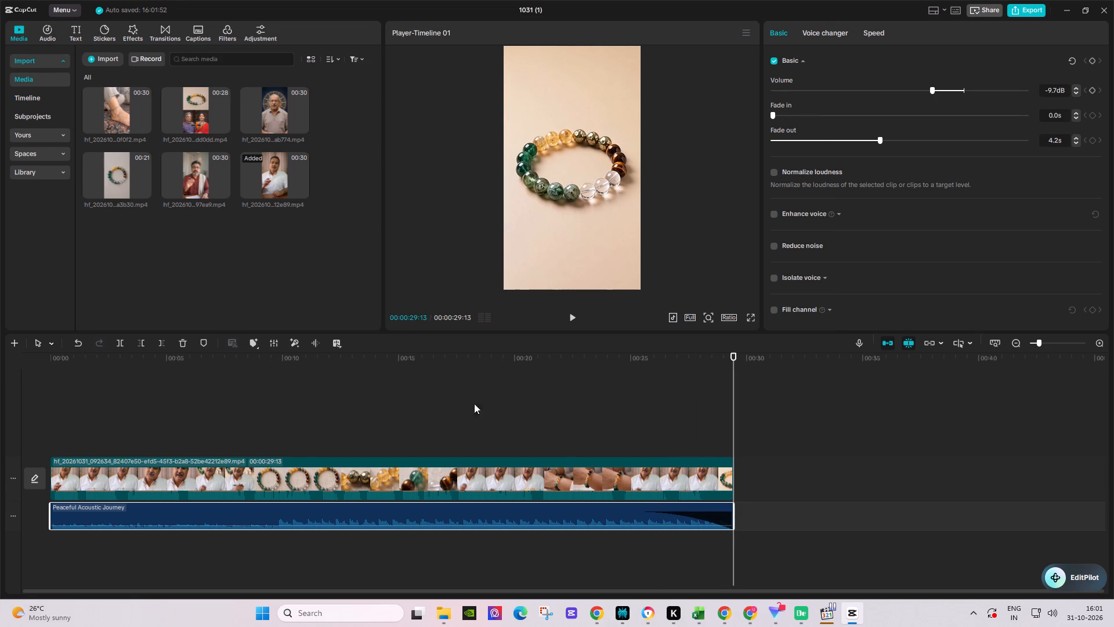
left_click_drag(390, 363, 299, 363)
key("space")
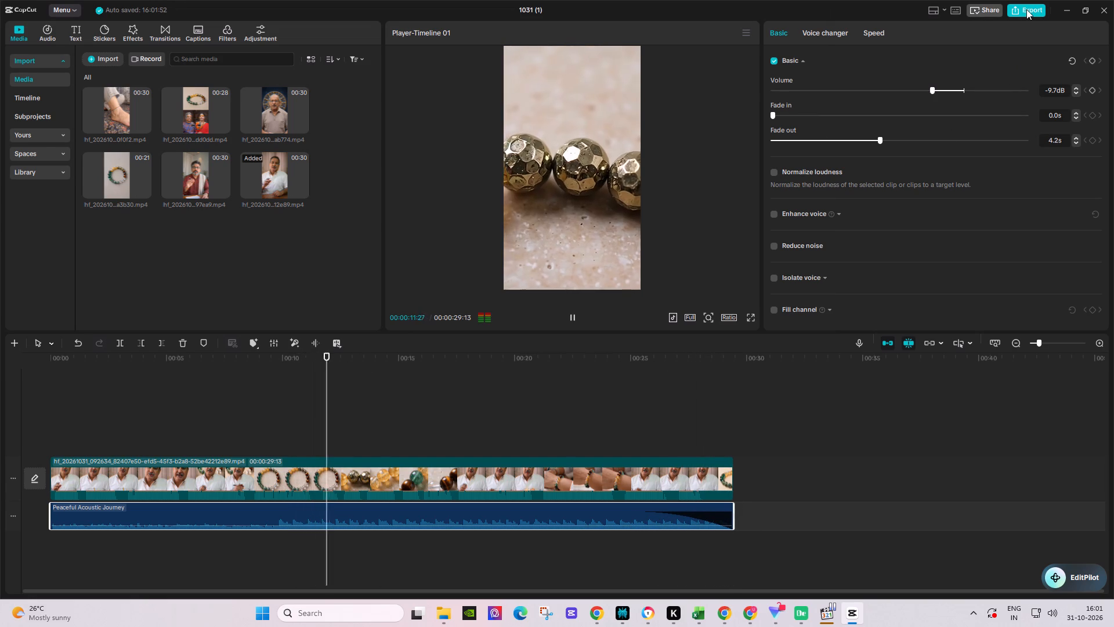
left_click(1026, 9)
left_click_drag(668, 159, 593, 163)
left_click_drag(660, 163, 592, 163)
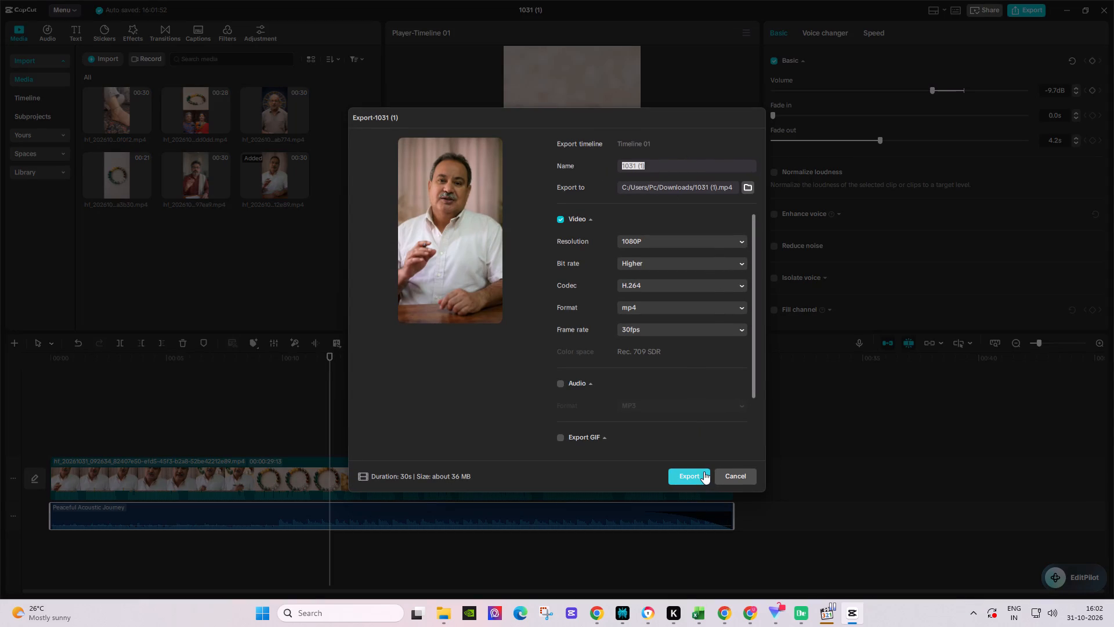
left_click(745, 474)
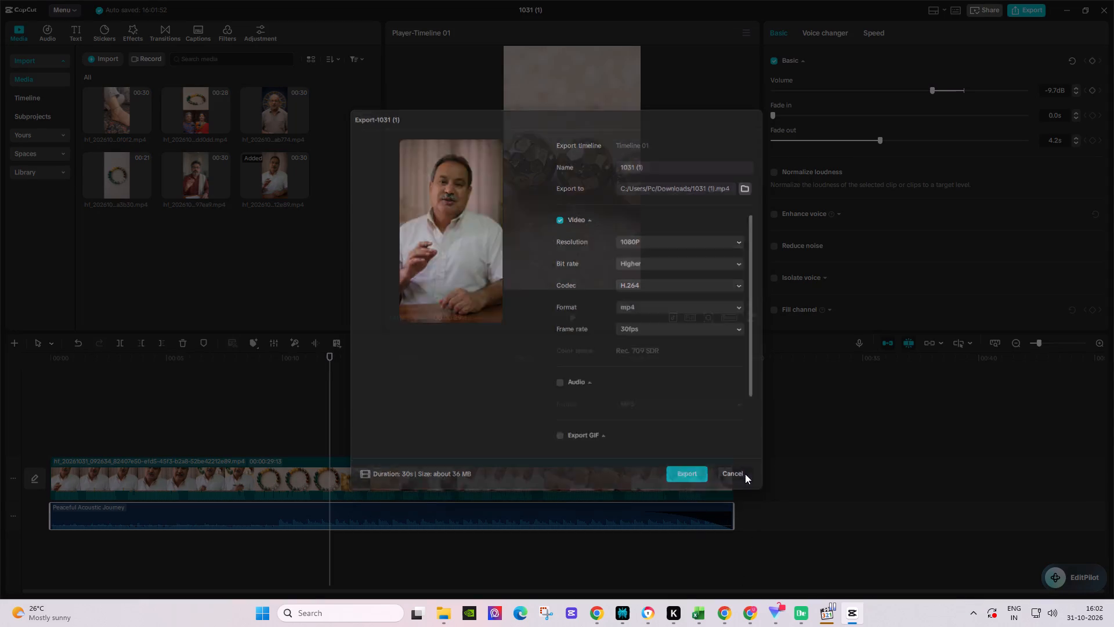
Play the middle of the edit to check the music against the picture and speech, pausing at 00:00:18:03.
left_click(574, 322)
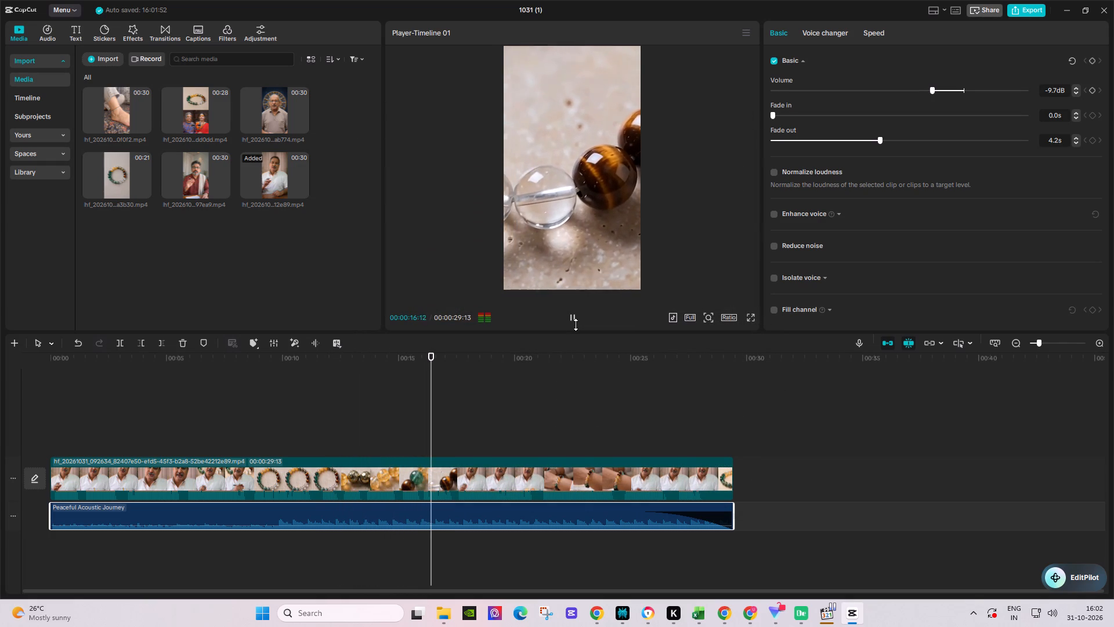
left_click(574, 314)
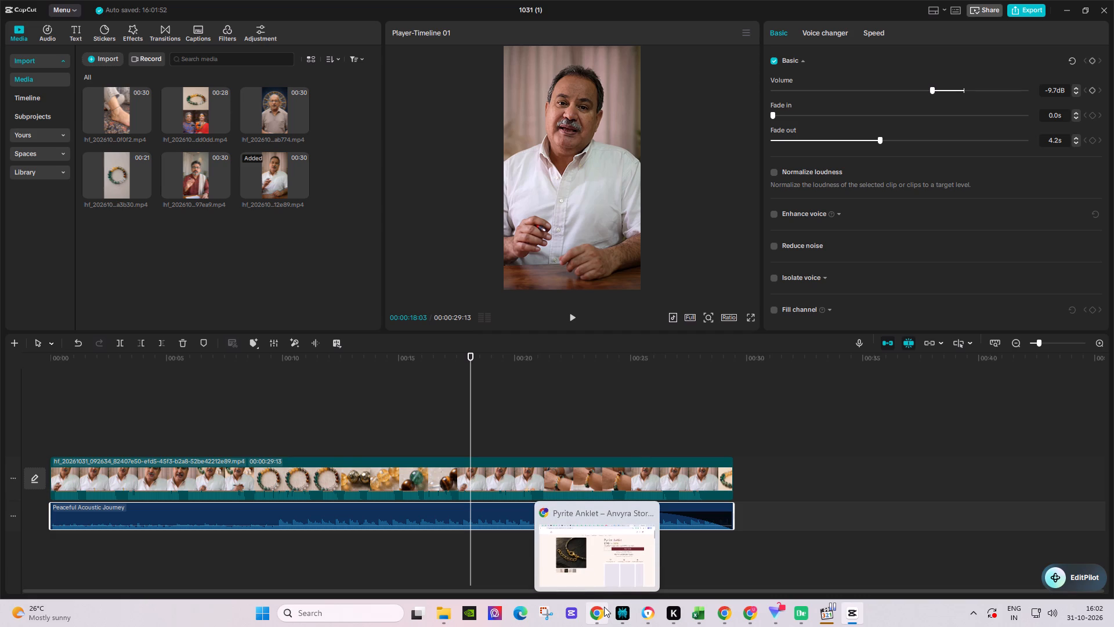
Switch to File Explorer and copy the name of the Downloads video "Dhan Yog Bracelet video edit 1 higgs by Him".
left_click(450, 617)
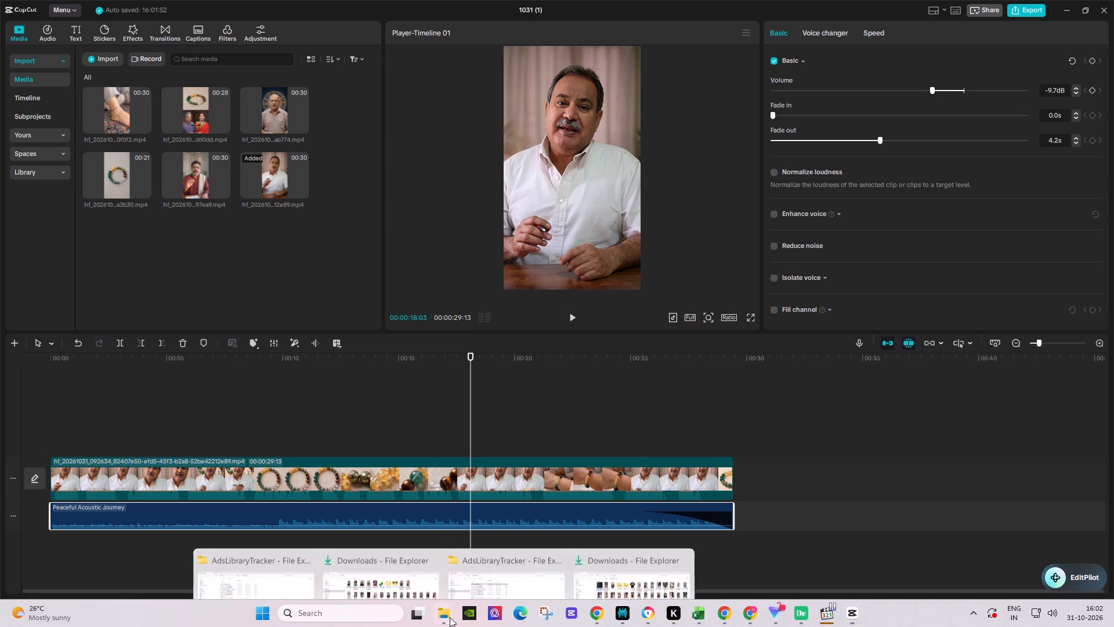
left_click(484, 549)
left_click(114, 207)
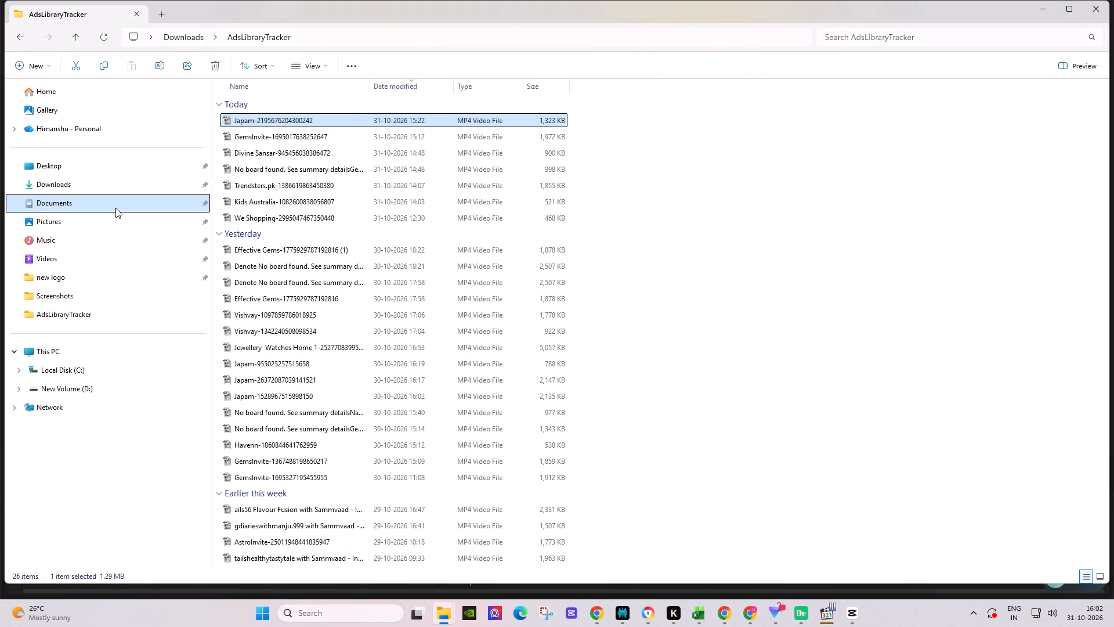
left_click(127, 187)
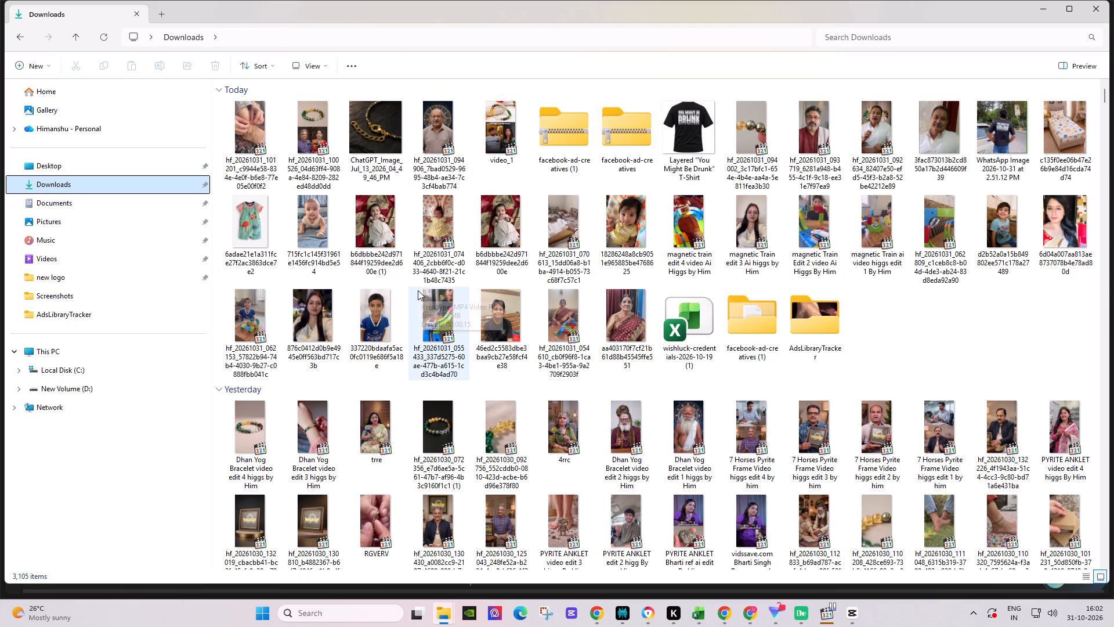
left_click(643, 441)
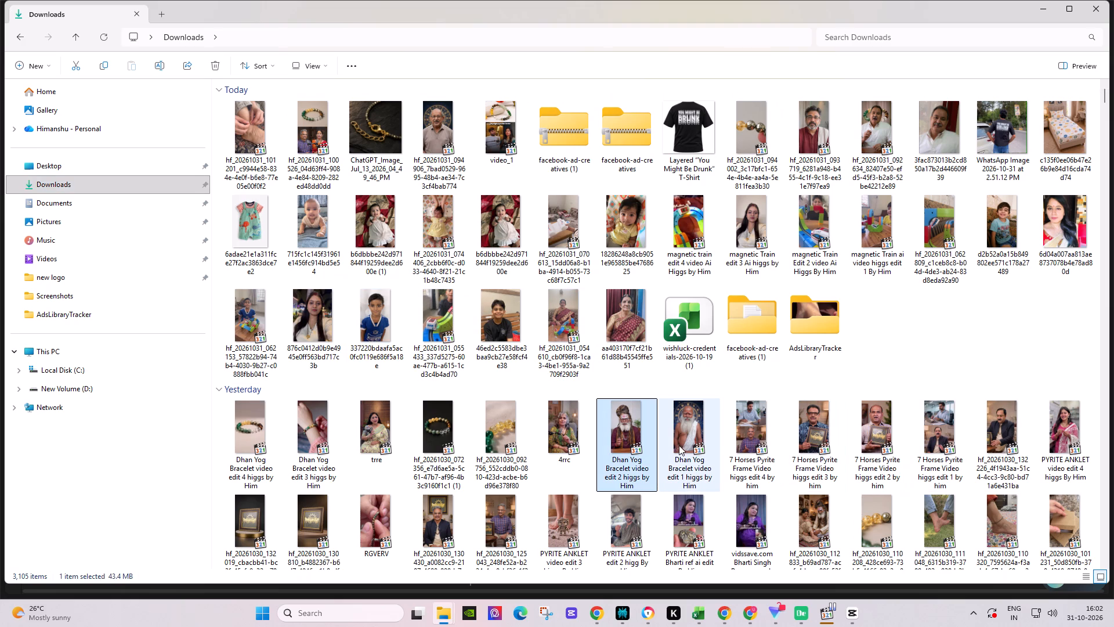
left_click(687, 442)
right_click(687, 442)
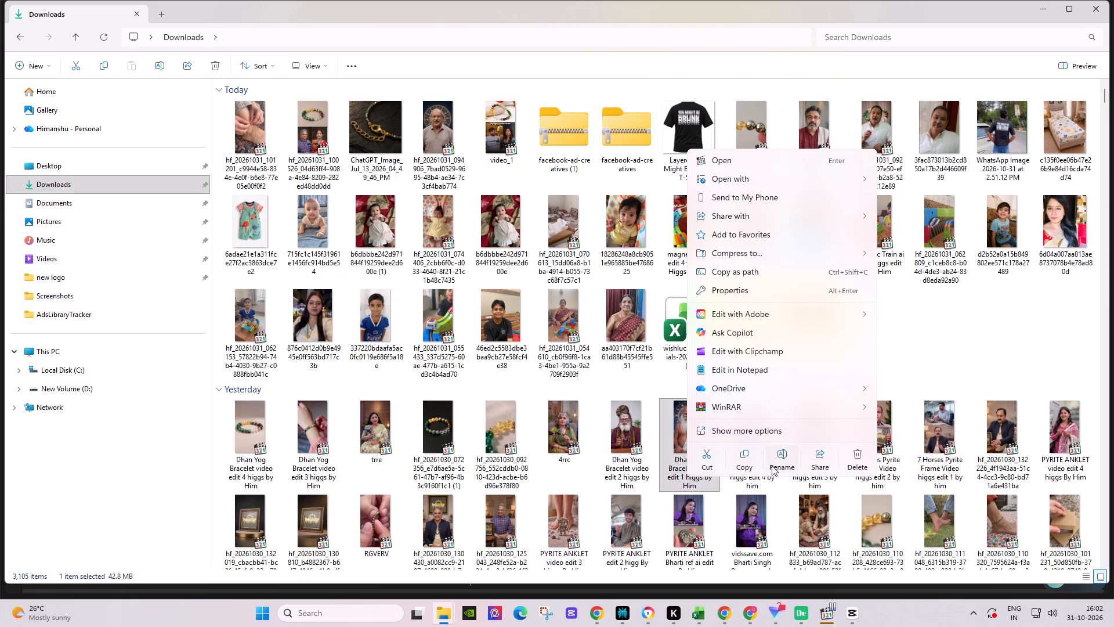
left_click(781, 462)
key("ctrl+c")
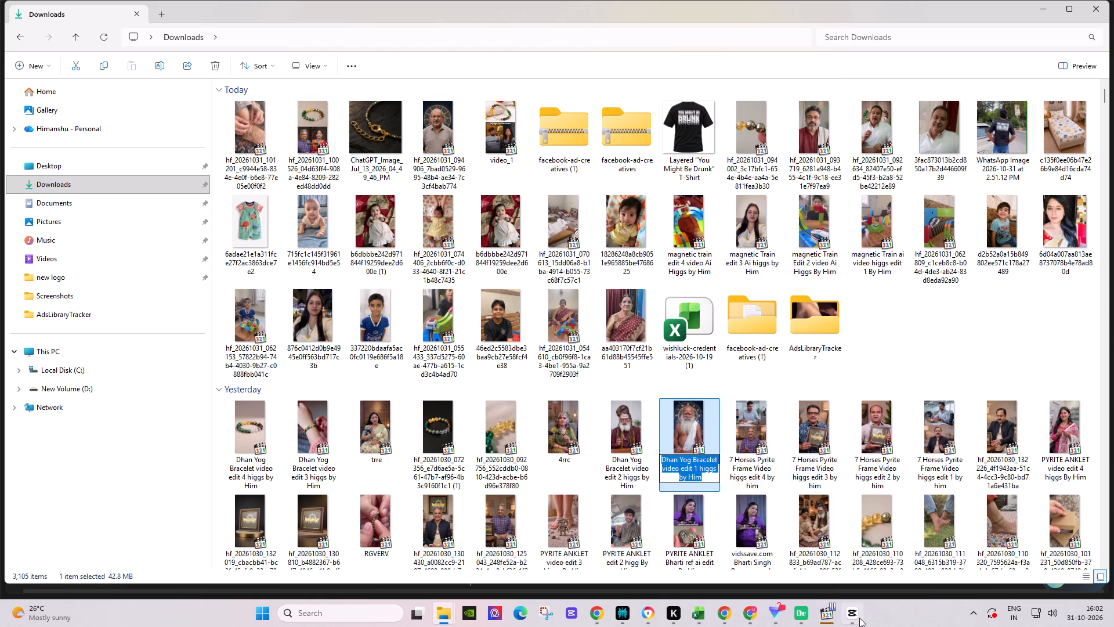
Back in CapCut, set the export name to "Dhan Yog Bracelet video edit 1 higgs by Him" and try to export without replacing any file.
left_click(858, 615)
left_click(1019, 13)
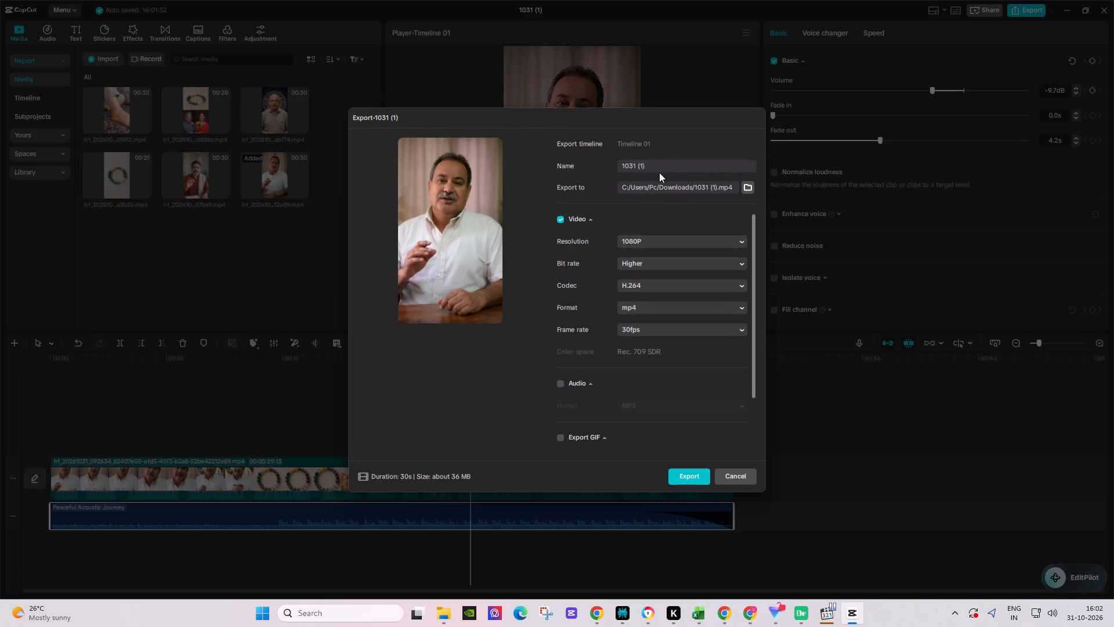
left_click_drag(664, 164, 588, 164)
key("ctrl+v")
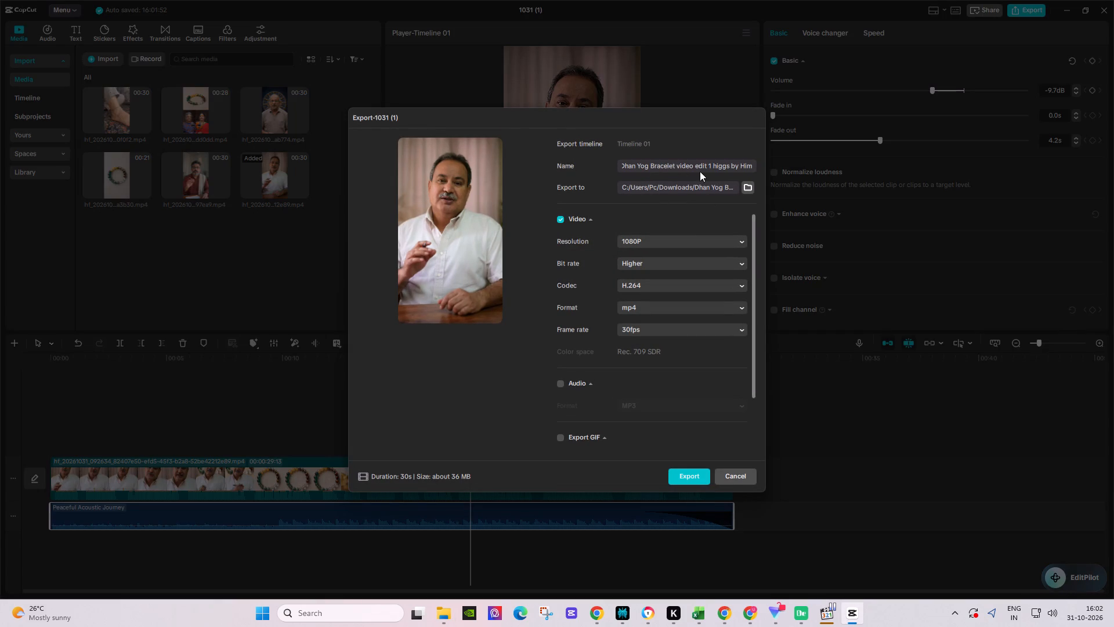
left_click(711, 167)
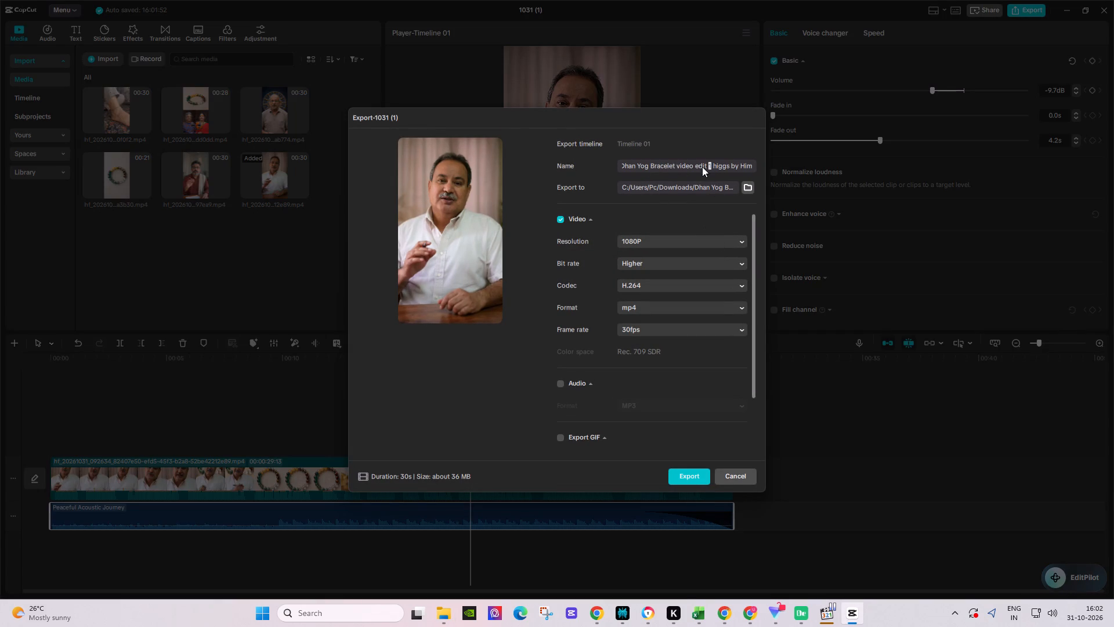
left_click(701, 164)
left_click(692, 476)
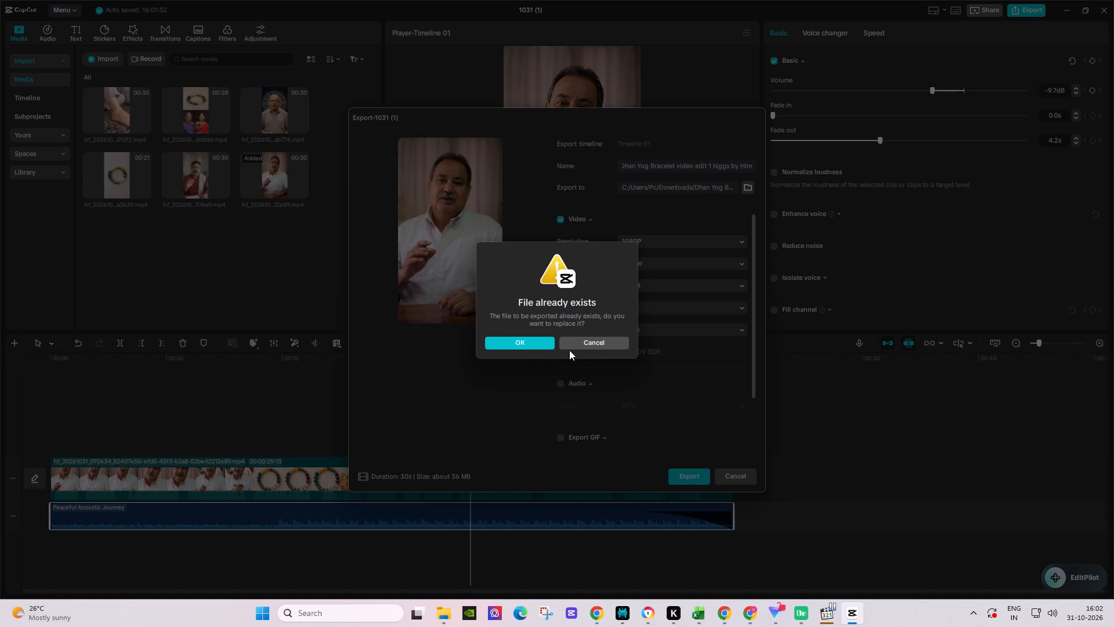
left_click(572, 336)
left_click(605, 341)
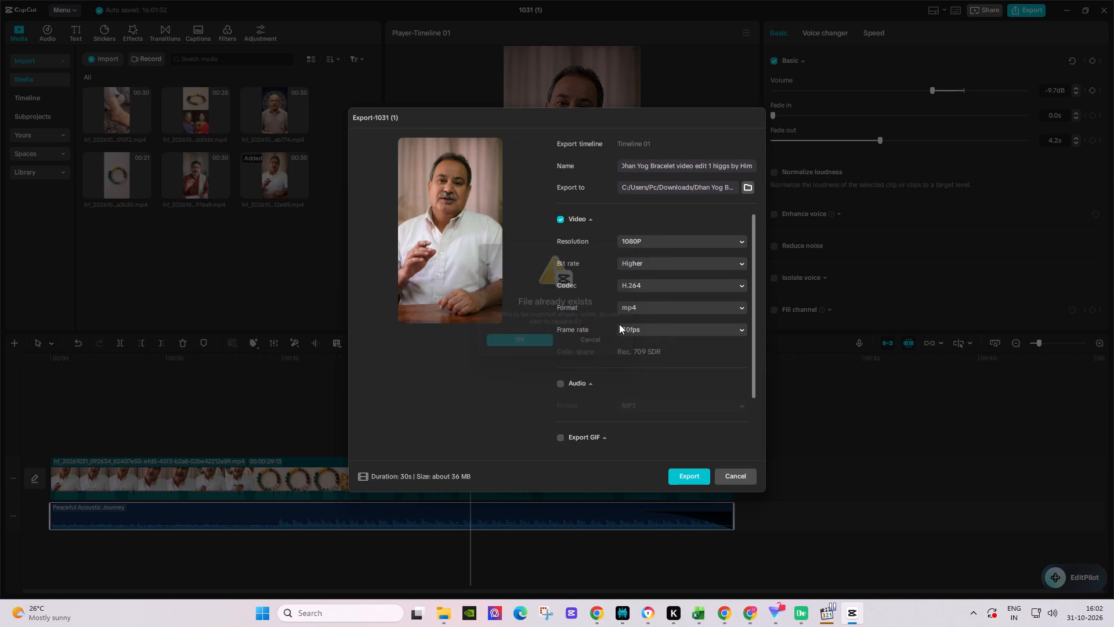
Change "edit 1" in the export name to "editt 1", export the video to Downloads, and skip sharing it.
left_click(674, 165)
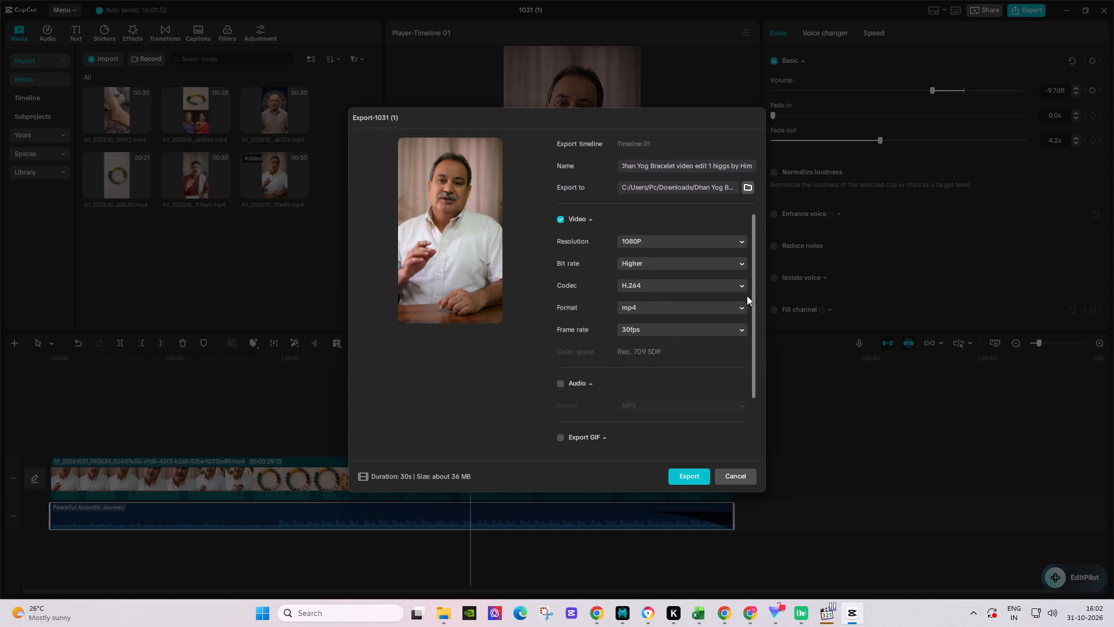
left_click(704, 164)
key("t")
left_click(692, 475)
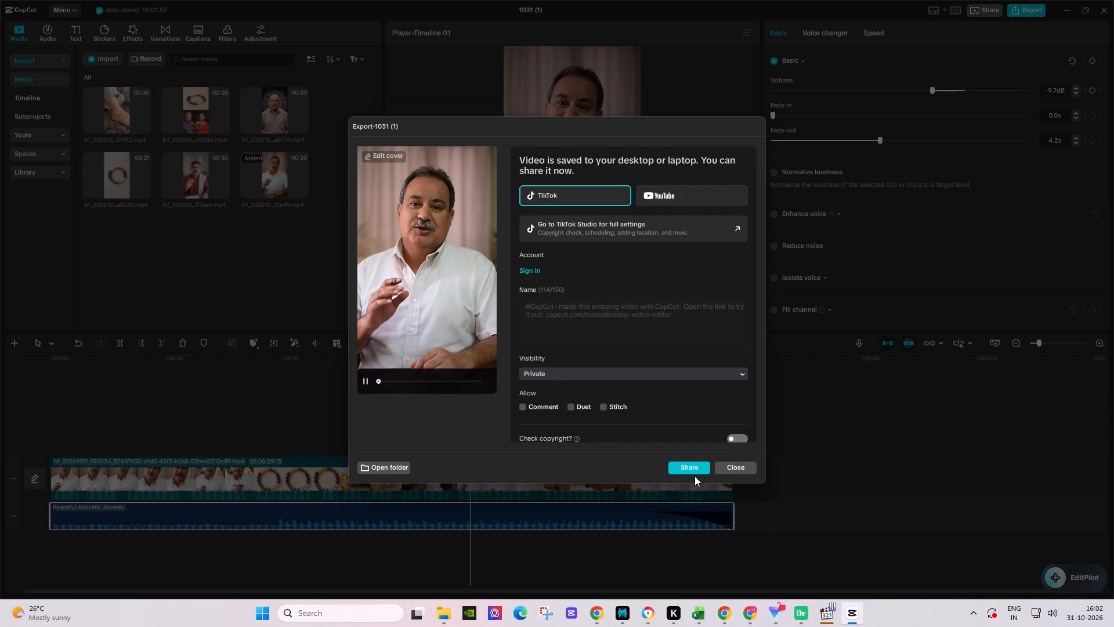
left_click(740, 472)
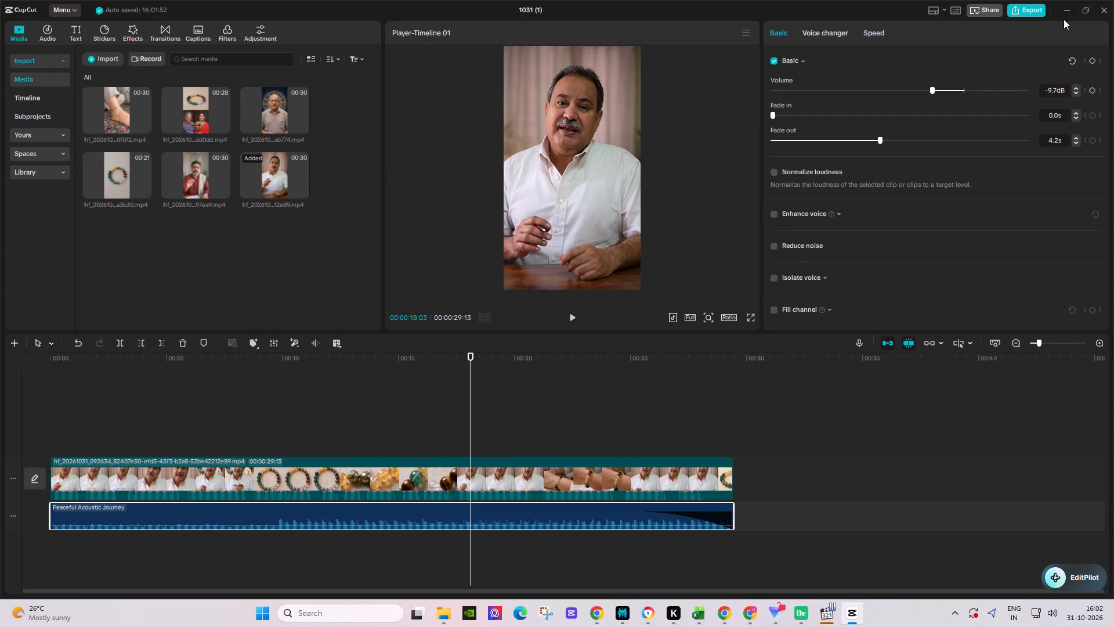
Check the Downloads folder for the exported video and return to the editing project.
left_click(1065, 8)
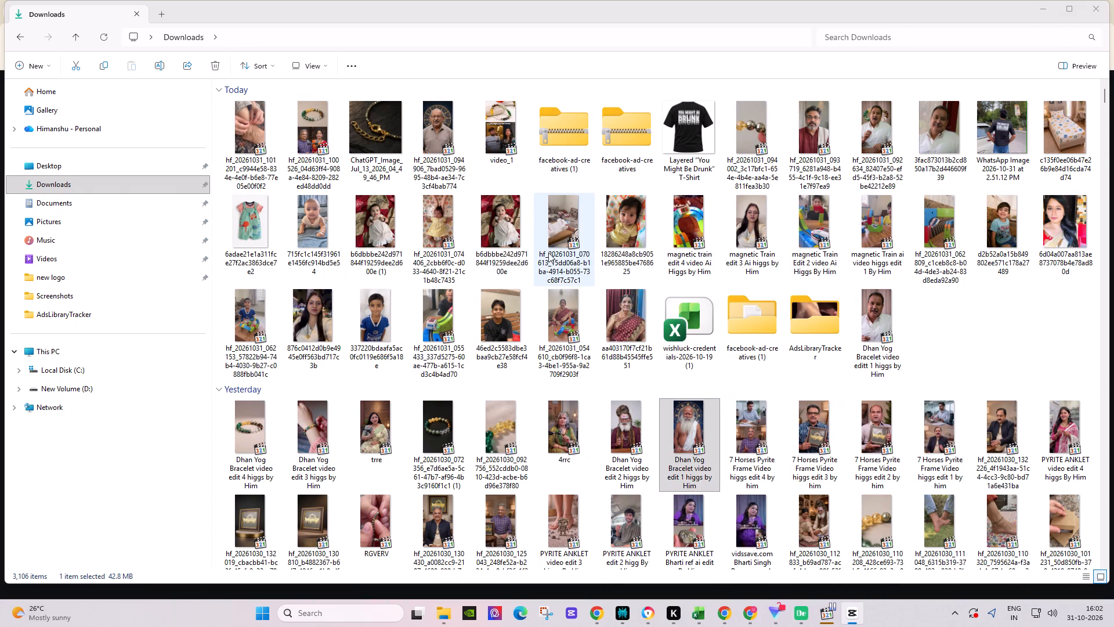
left_click(855, 615)
Delete the exported presenter clip from the main video track, keeping the Peaceful Acoustic Journey track on the timeline.
right_click(240, 488)
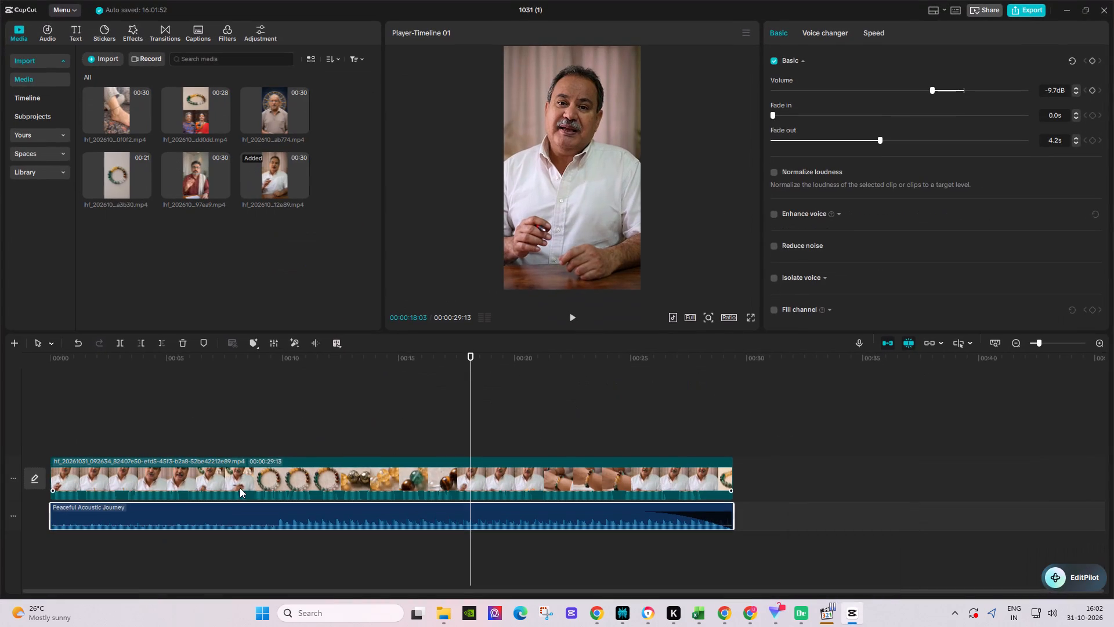
left_click(273, 239)
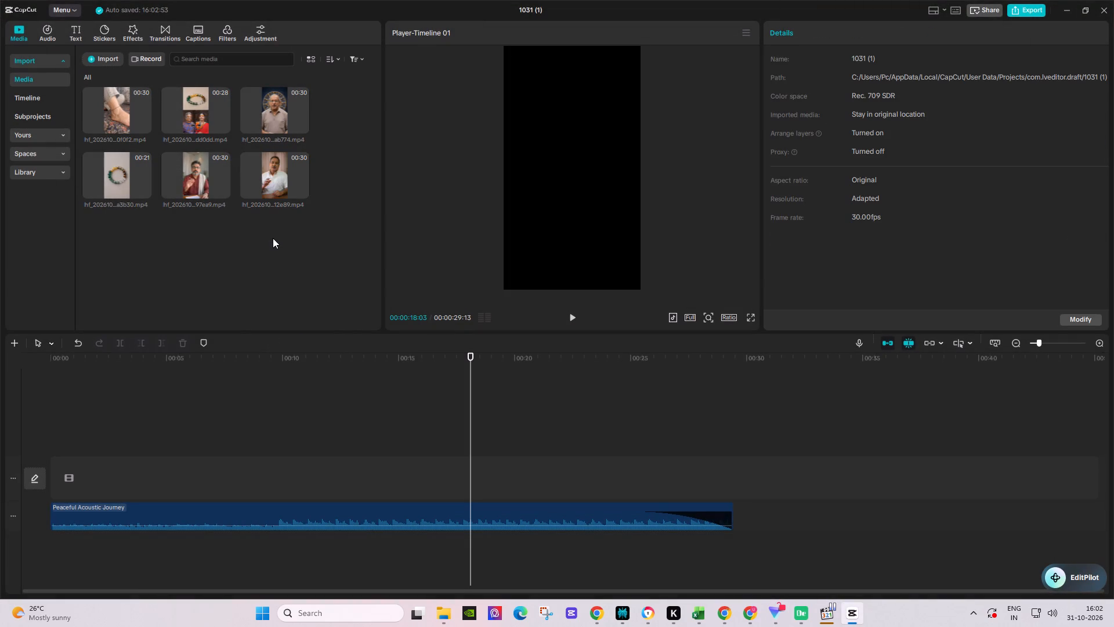
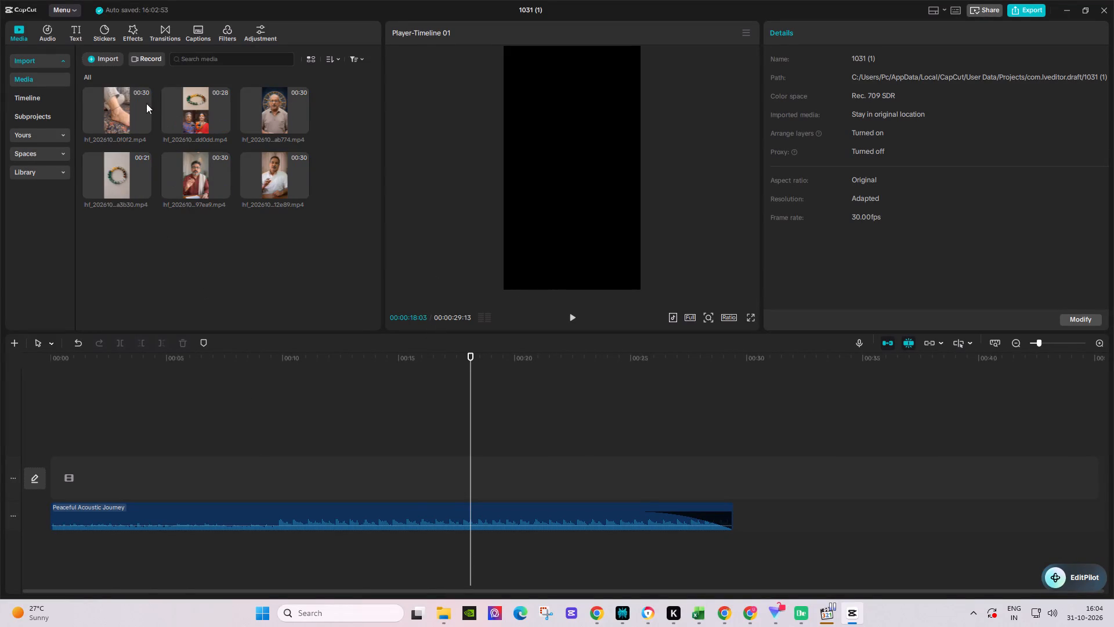
Place the 30-second maroon-kurta presenter clip ending in 97ea9.mp4 at the start of the main video track.
left_click(117, 108)
left_click(210, 176)
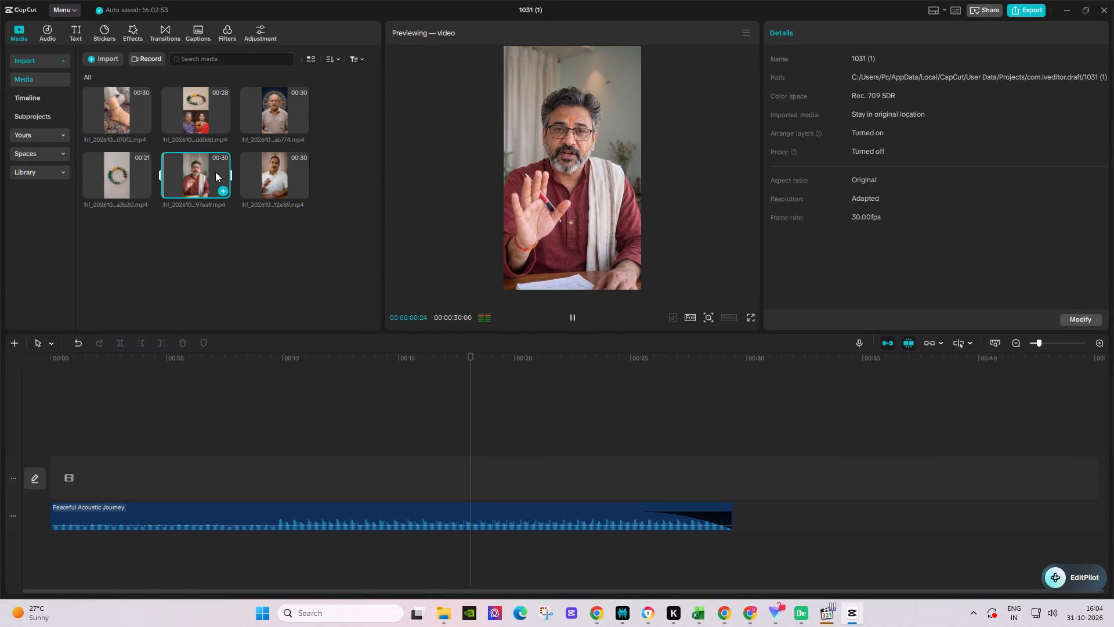
left_click_drag(204, 171, 86, 466)
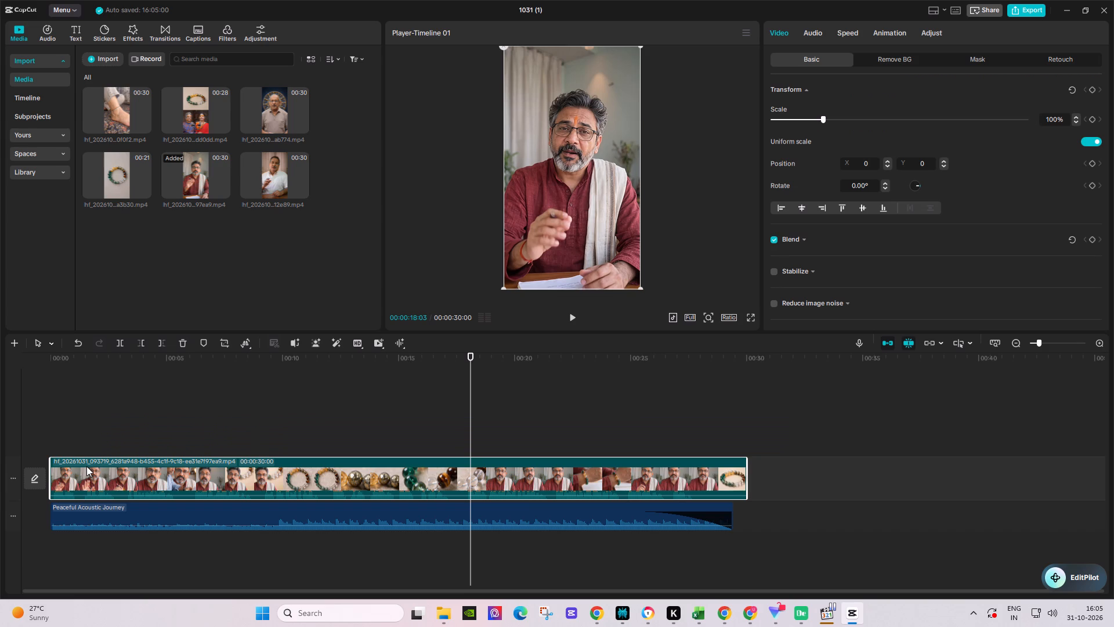
Play the placed clip with the music from the start and delete the Peaceful Acoustic Journey track from the timeline.
right_click_drag(66, 444, 46, 428)
left_click_drag(60, 364, 31, 358)
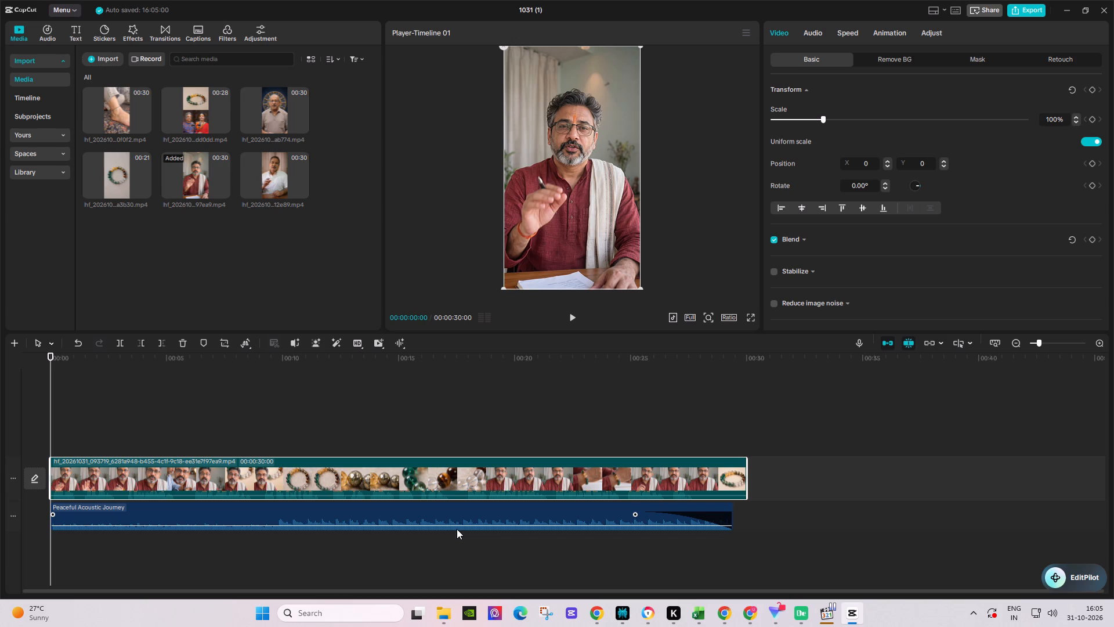
key("space")
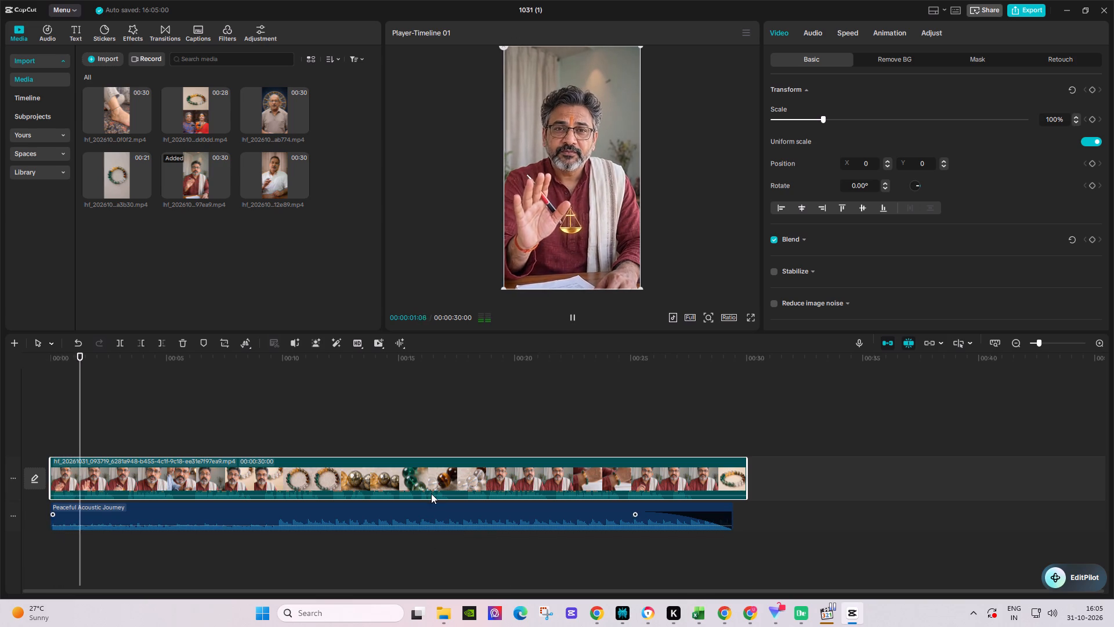
left_click_drag(433, 495, 433, 485)
key("space")
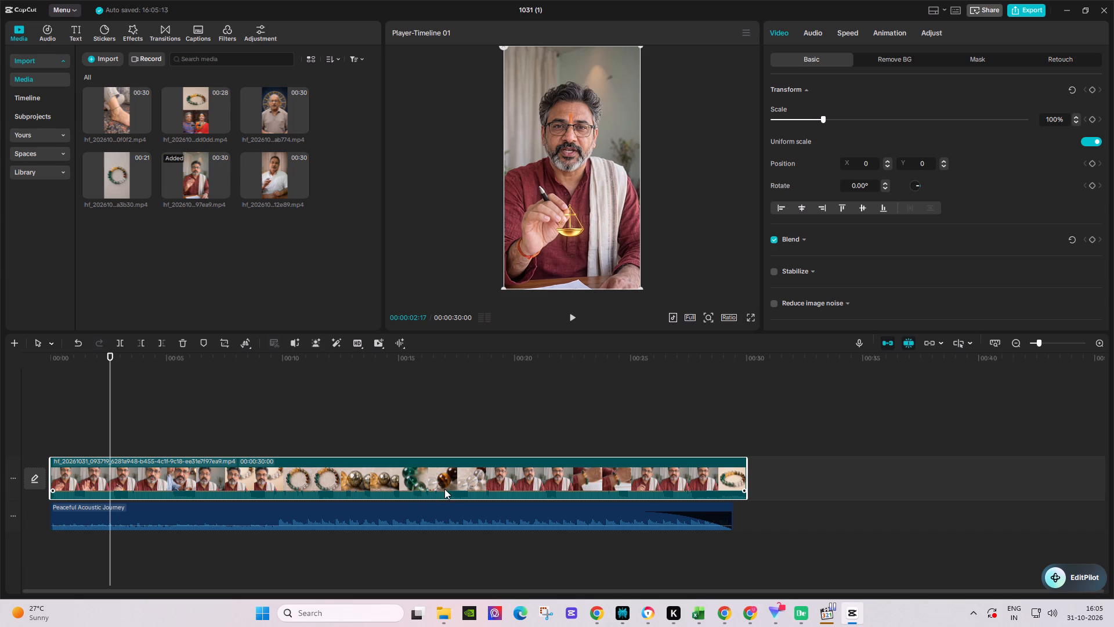
left_click(454, 520)
right_click(454, 520)
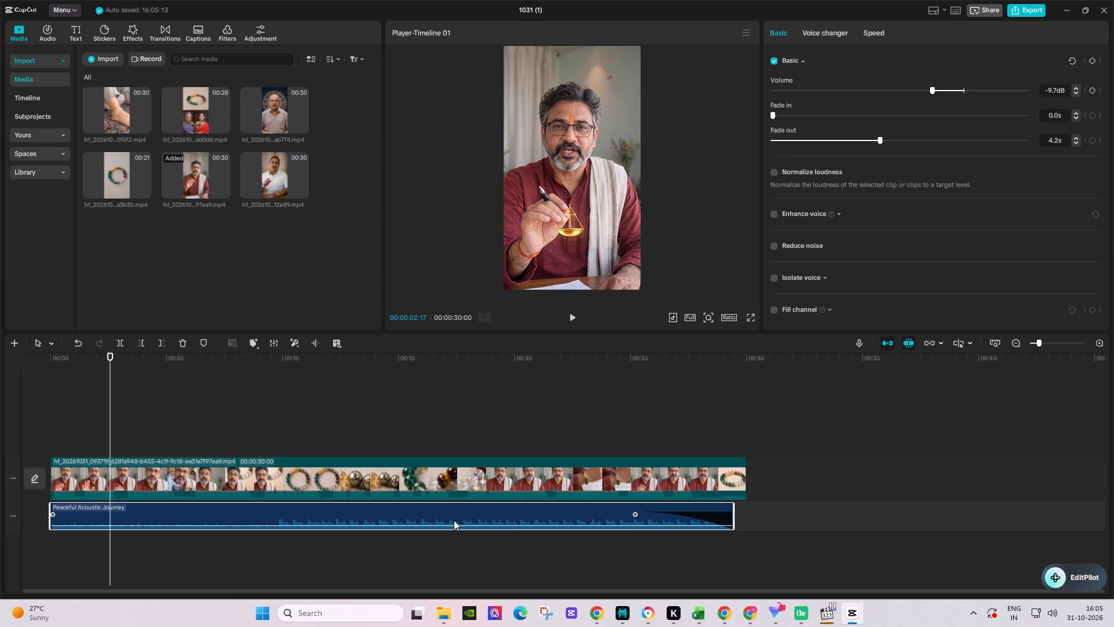
left_click(497, 381)
Watch the opening seconds of the maroon-kurta presenter clip in full screen from the start, and return to the timeline.
left_click_drag(106, 367, 0, 325)
left_click(748, 316)
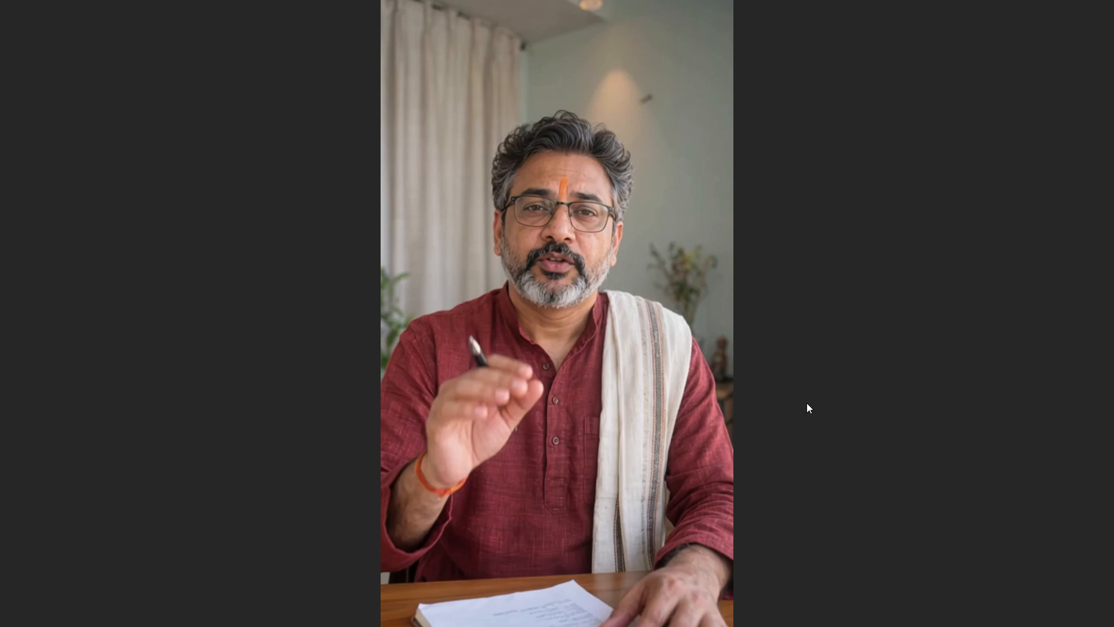
left_click(673, 493)
left_click(386, 540)
left_click(400, 577)
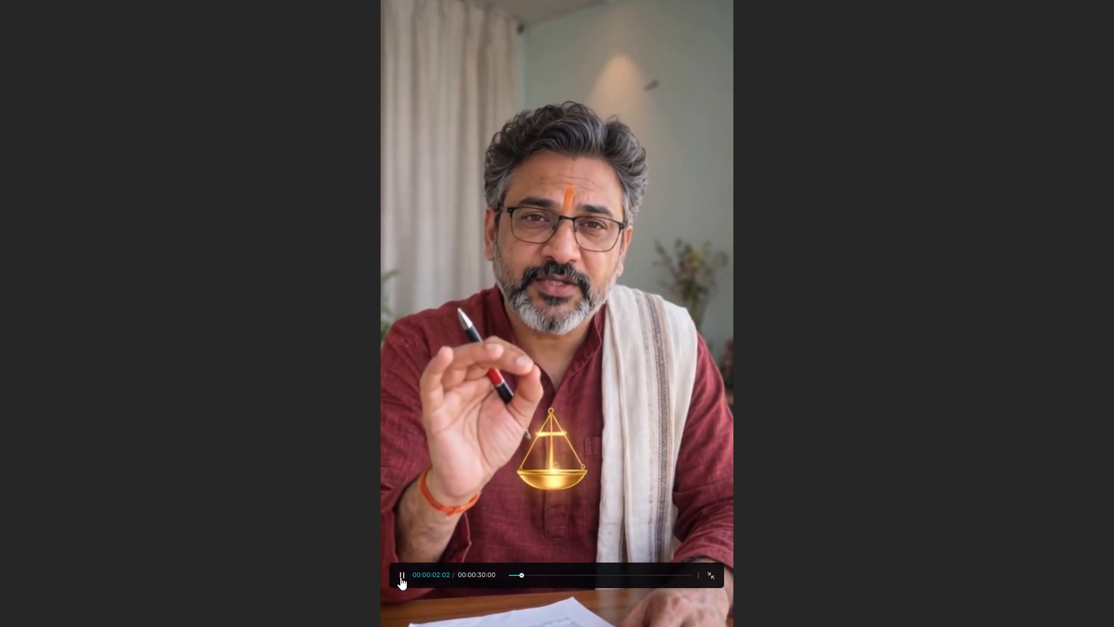
key("space")
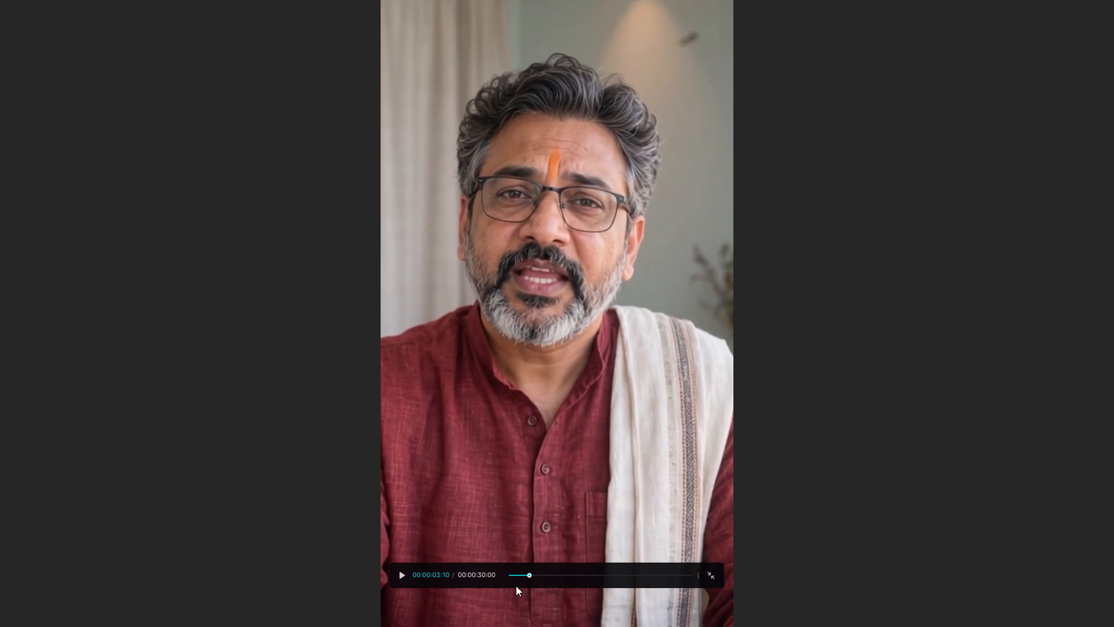
left_click_drag(512, 575, 488, 574)
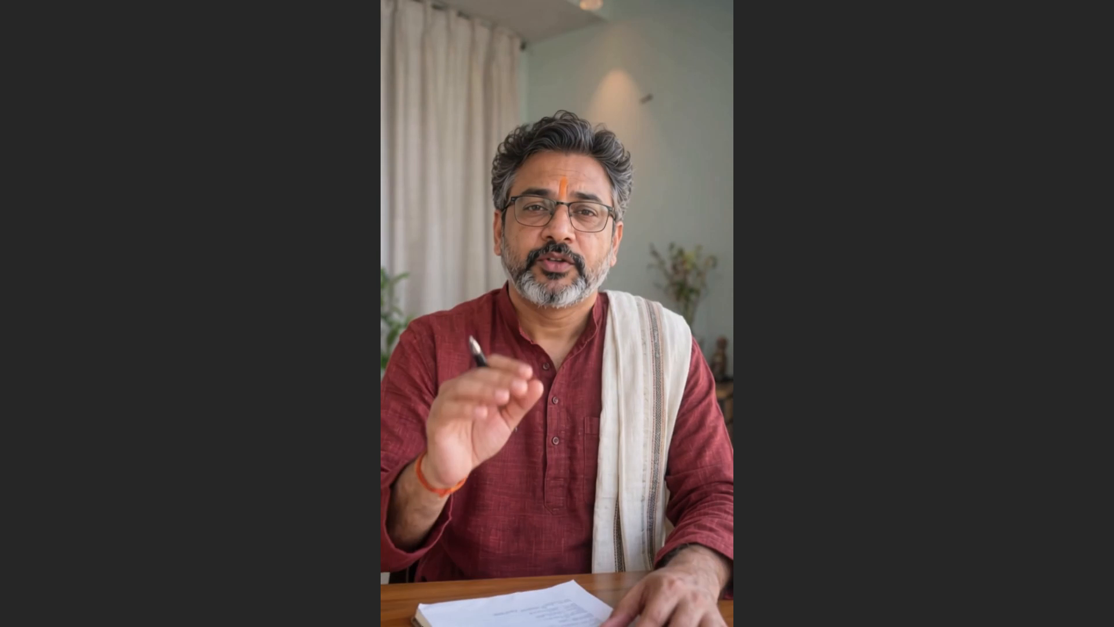
key("space")
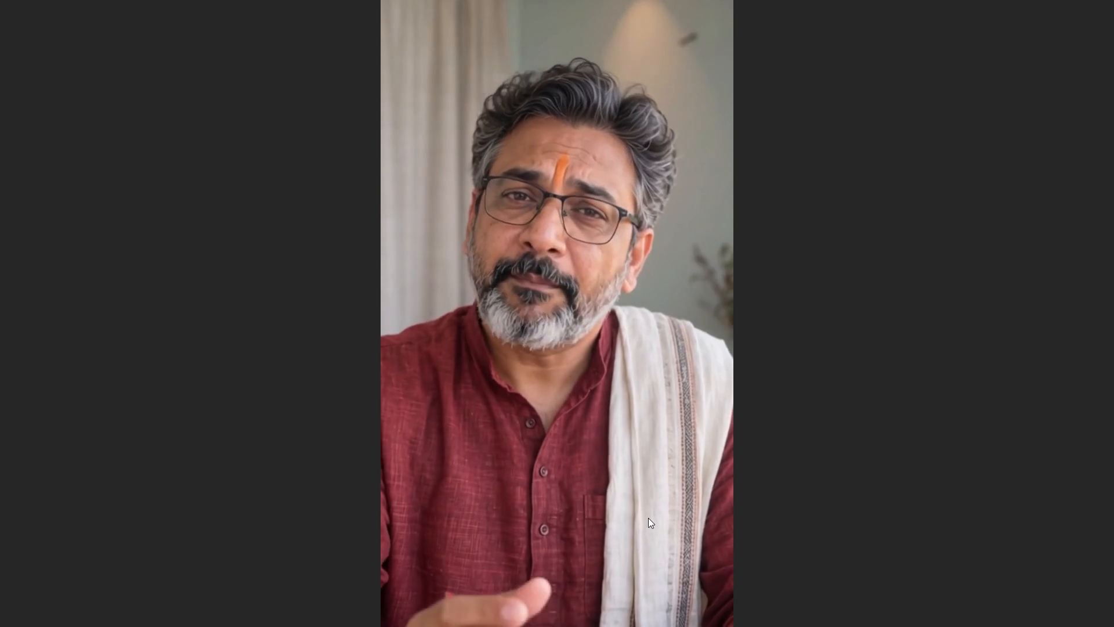
left_click(648, 517)
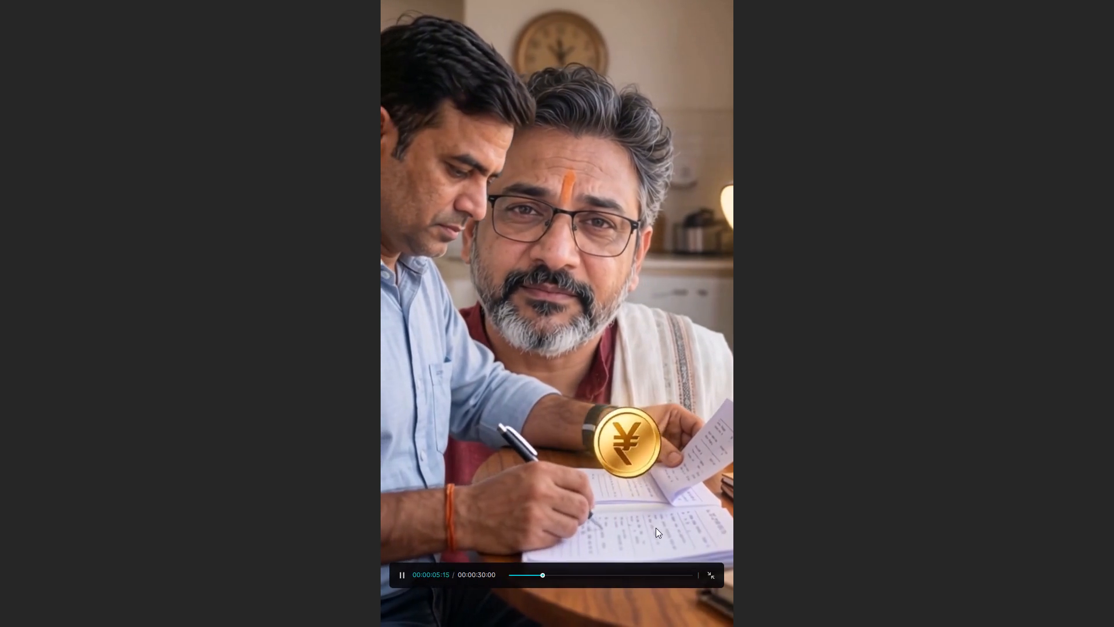
left_click(708, 579)
key("space")
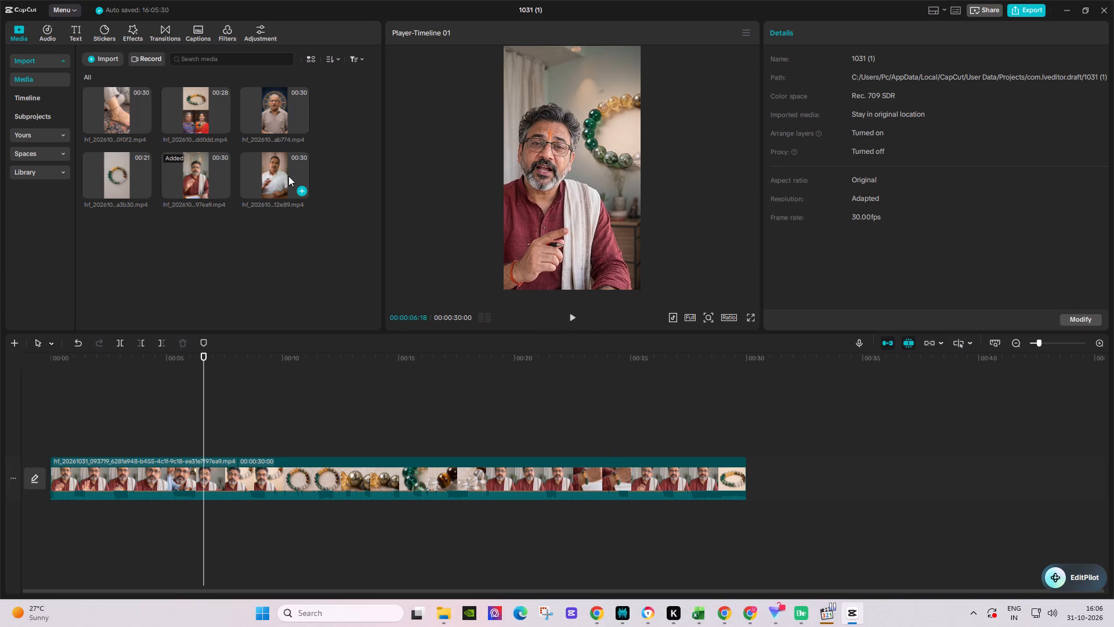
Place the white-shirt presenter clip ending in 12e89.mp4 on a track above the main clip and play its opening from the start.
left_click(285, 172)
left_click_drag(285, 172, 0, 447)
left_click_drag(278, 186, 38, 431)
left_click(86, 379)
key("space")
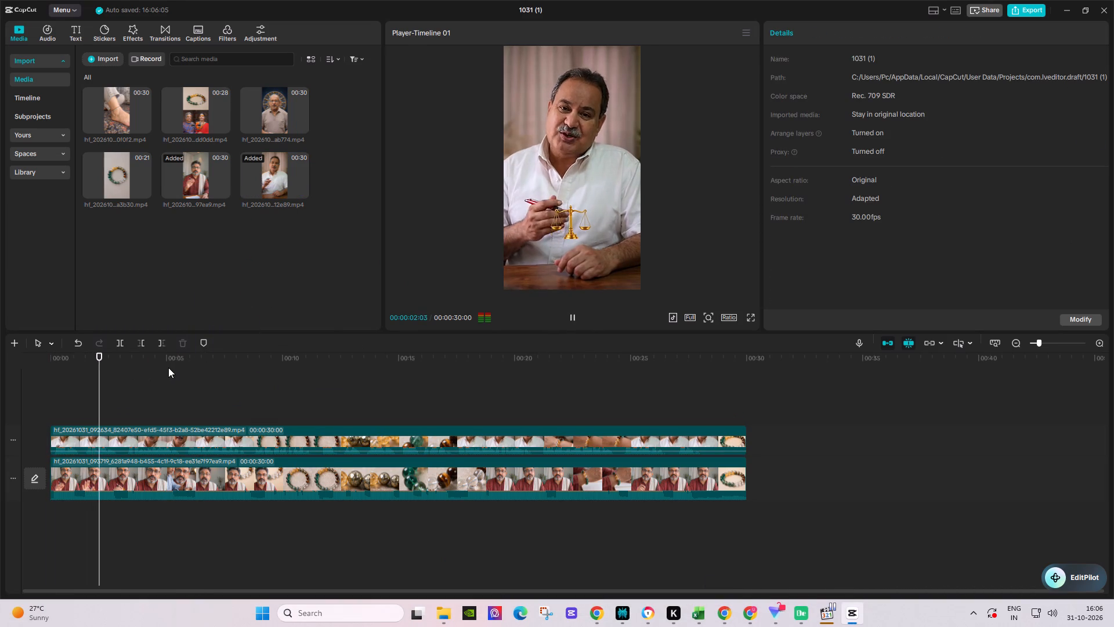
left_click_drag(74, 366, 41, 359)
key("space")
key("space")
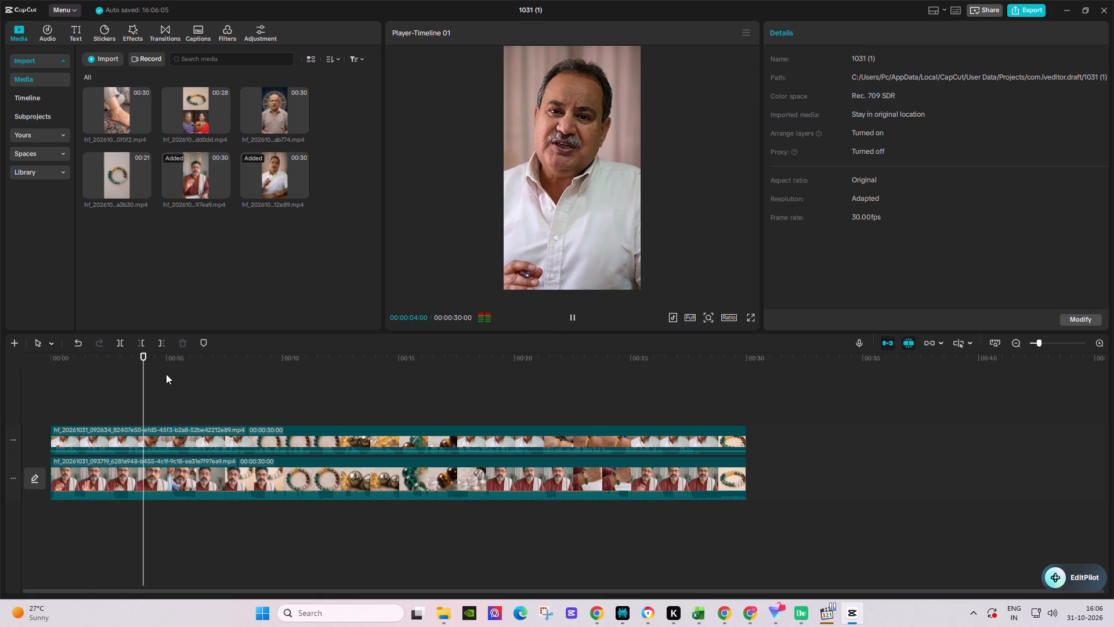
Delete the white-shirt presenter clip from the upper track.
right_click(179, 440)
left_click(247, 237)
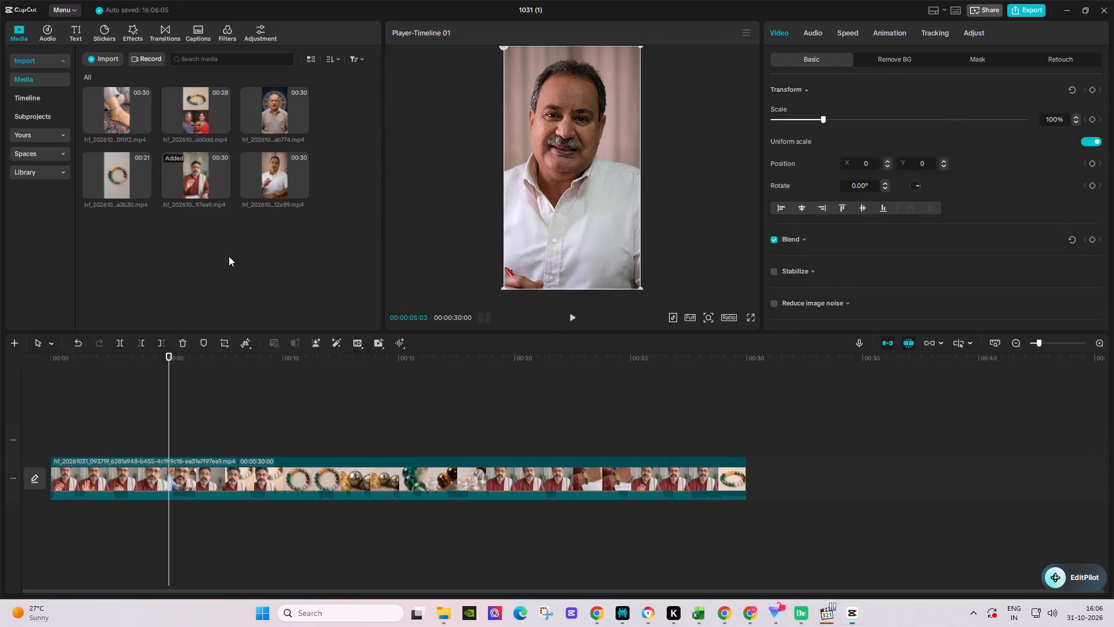
Replay the passage between about 3 and 6 seconds to examine the change into the man writing in a notebook.
left_click(138, 370)
key("space")
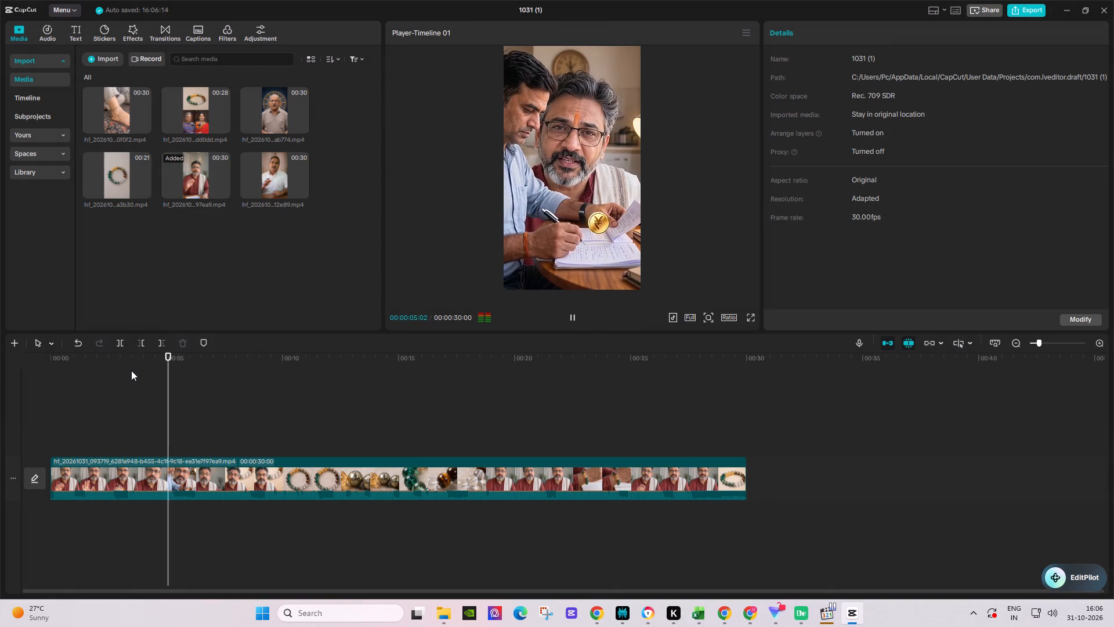
key("space")
left_click(131, 370)
key("space")
key("space")
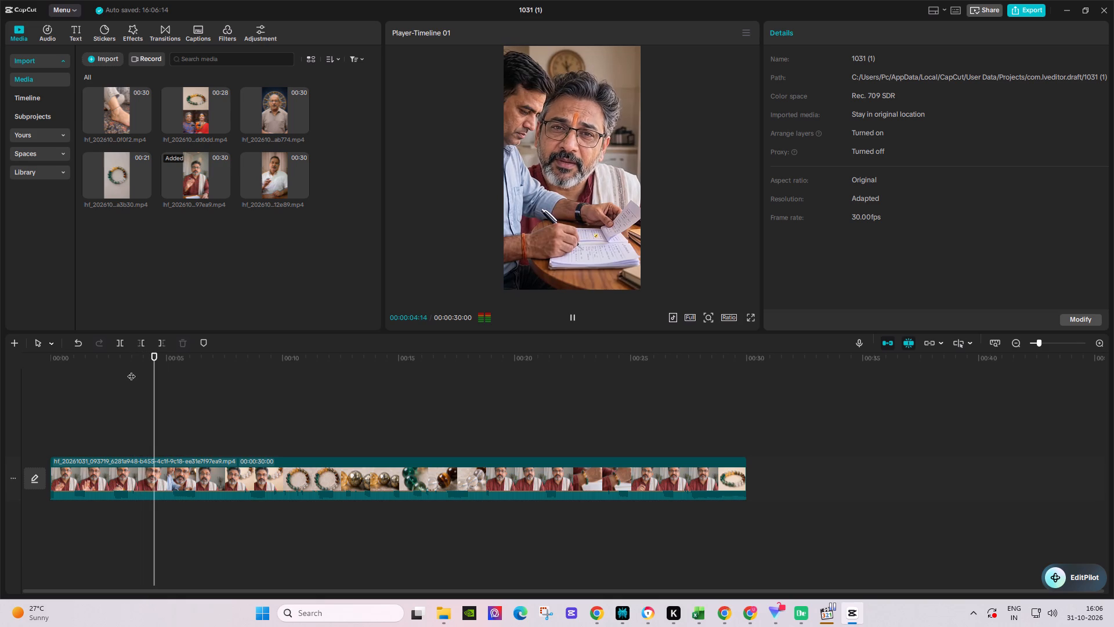
key("space")
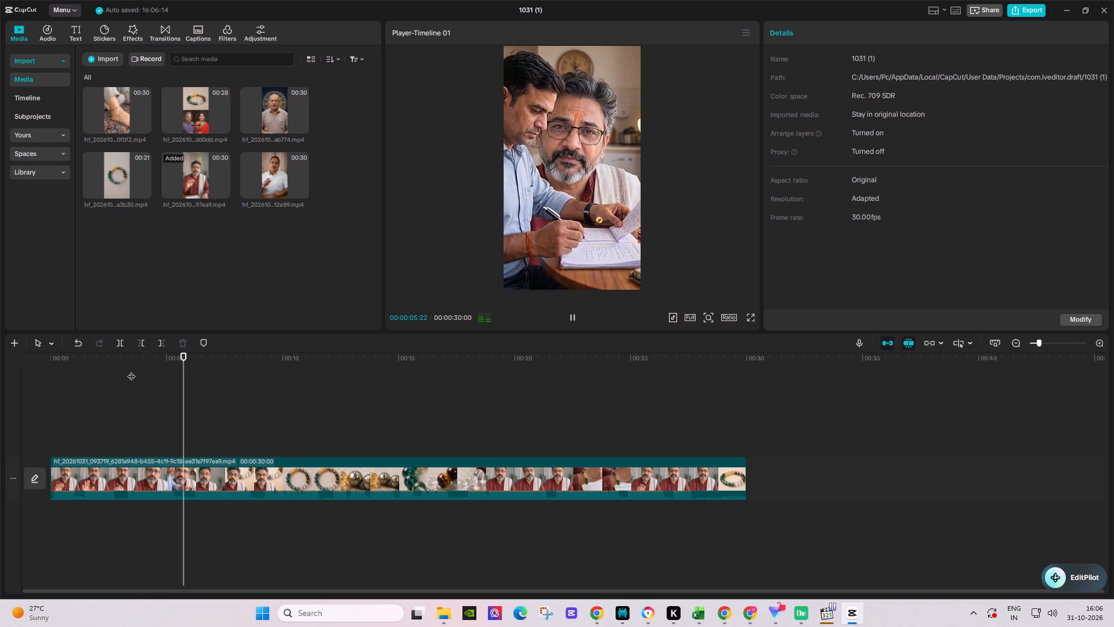
left_click(131, 370)
key("space")
key("space")
left_click(127, 369)
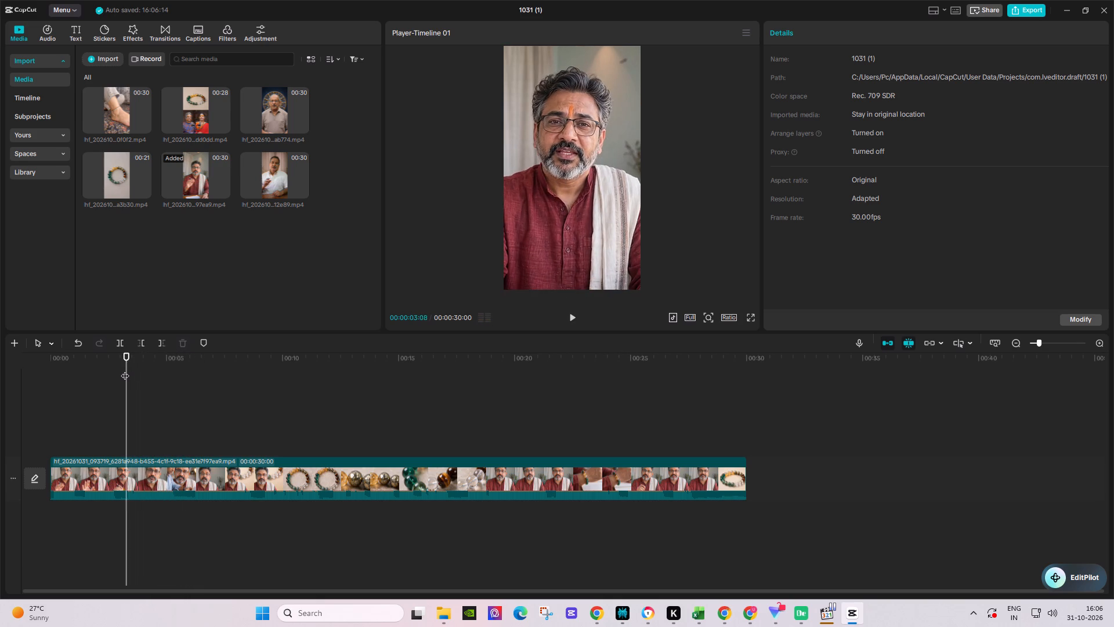
key("space")
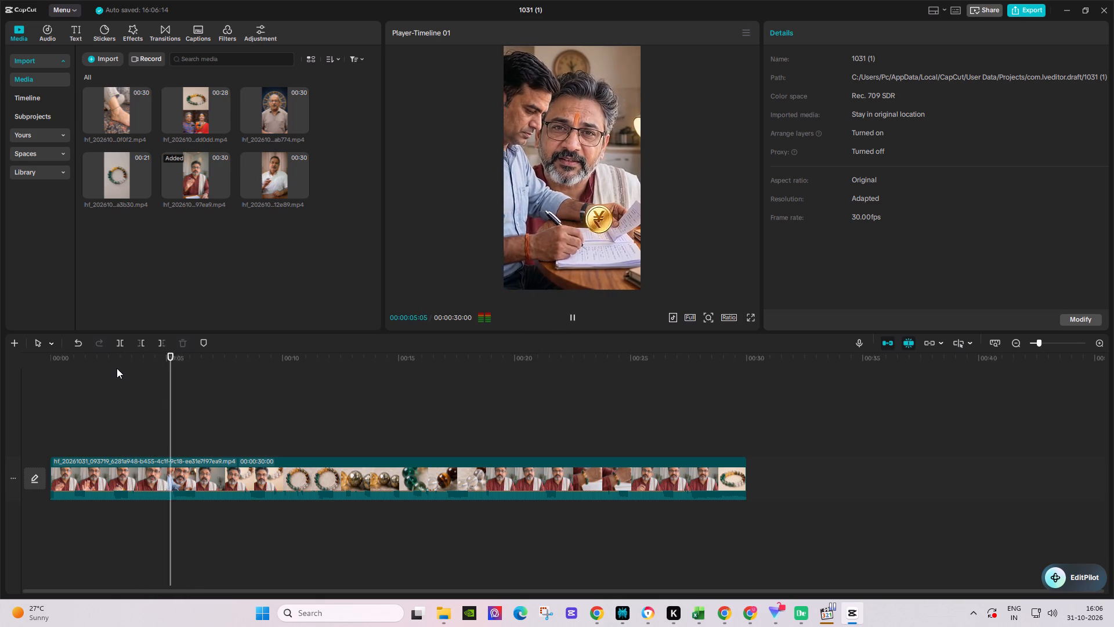
left_click(117, 368)
key("space")
key("space")
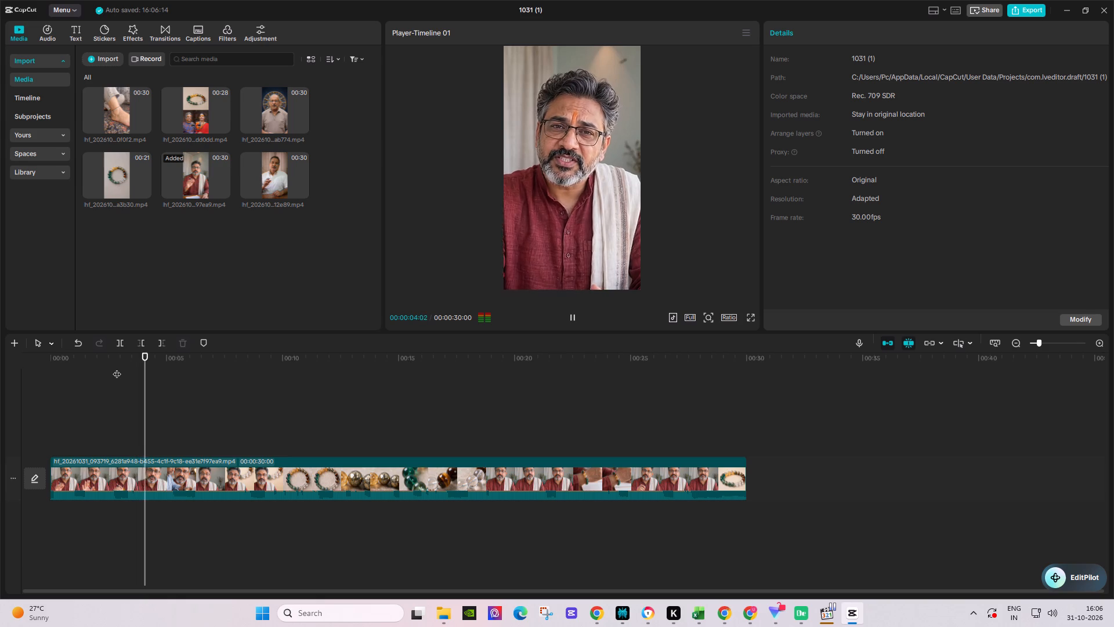
key("space")
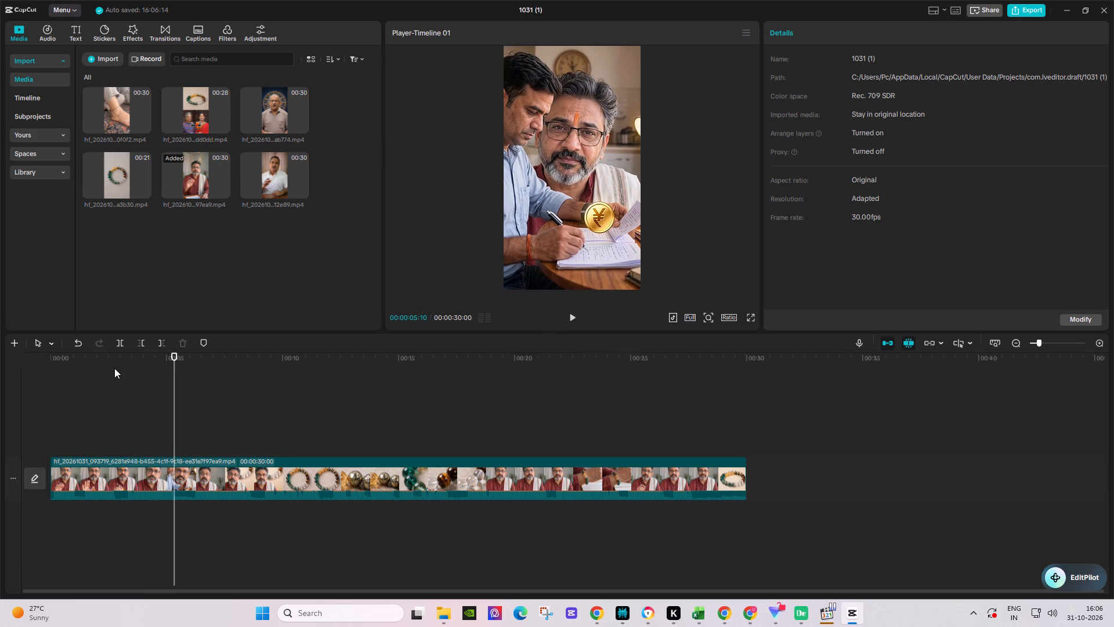
key("space")
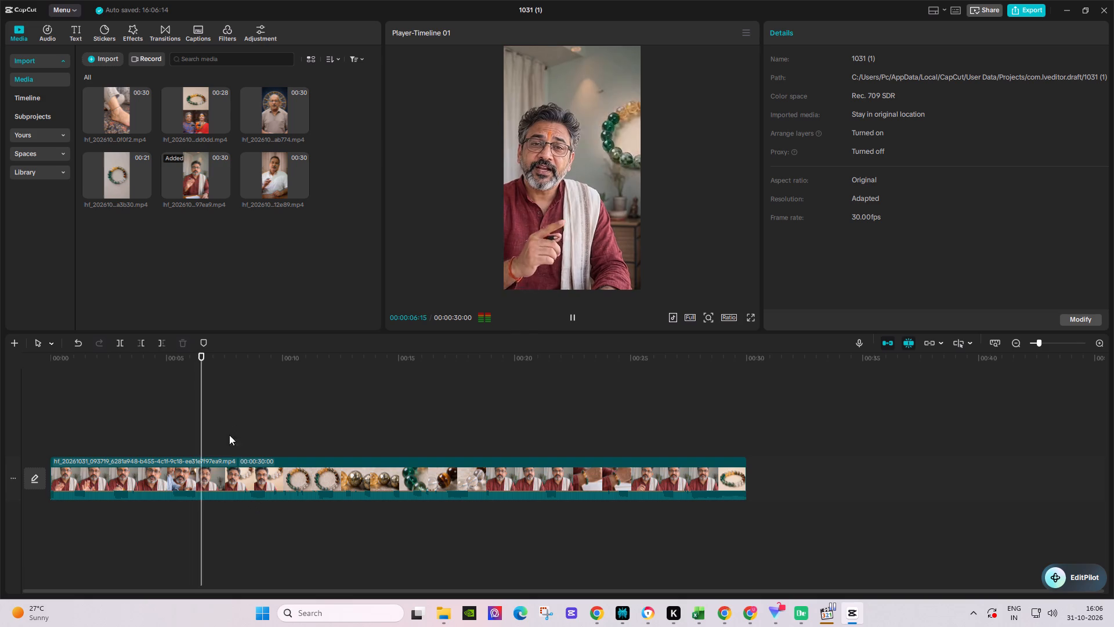
Watch the clip from the start in full screen through to the bracelet bead close-ups, and return to the timeline.
left_click_drag(161, 369, 0, 363)
left_click_drag(93, 364, 1, 354)
key("space")
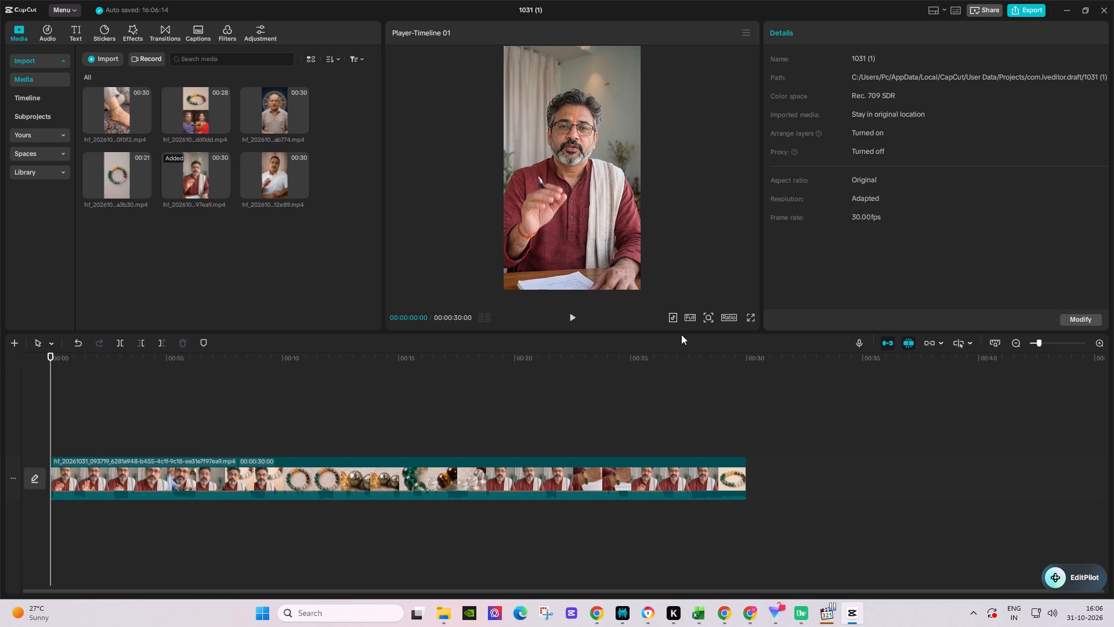
key("space")
left_click(749, 315)
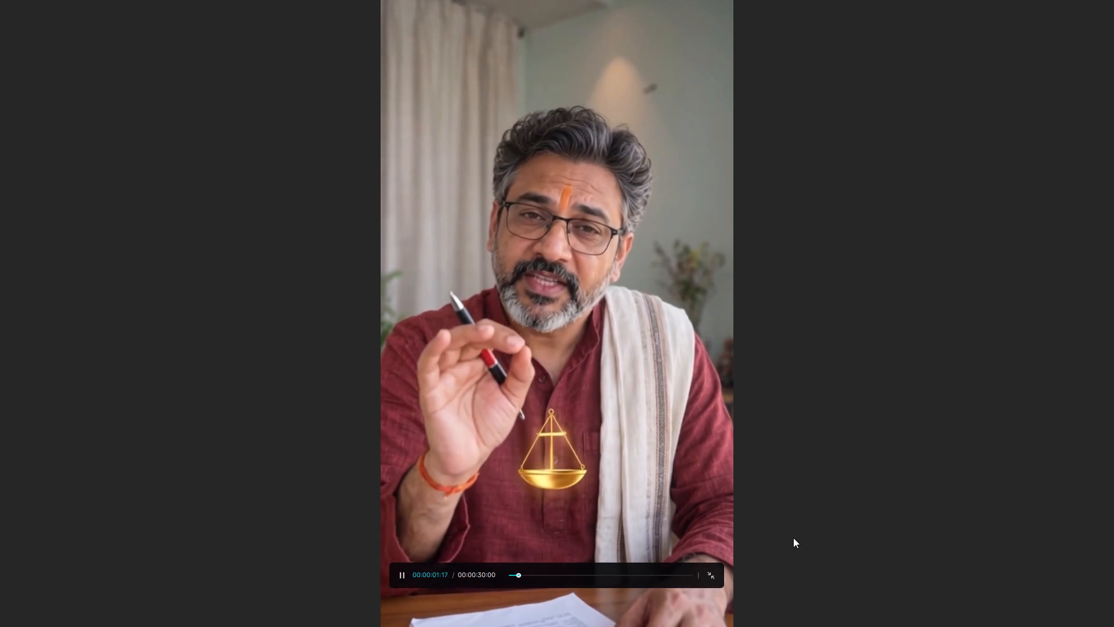
key("space")
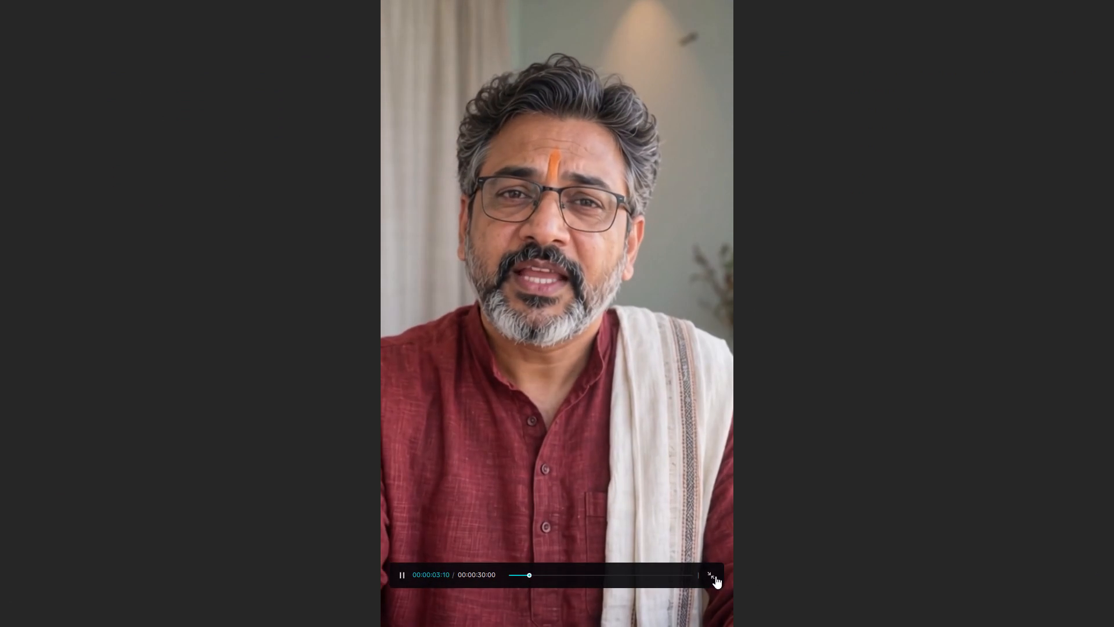
key("space")
key("space")
key("space")
key("space")
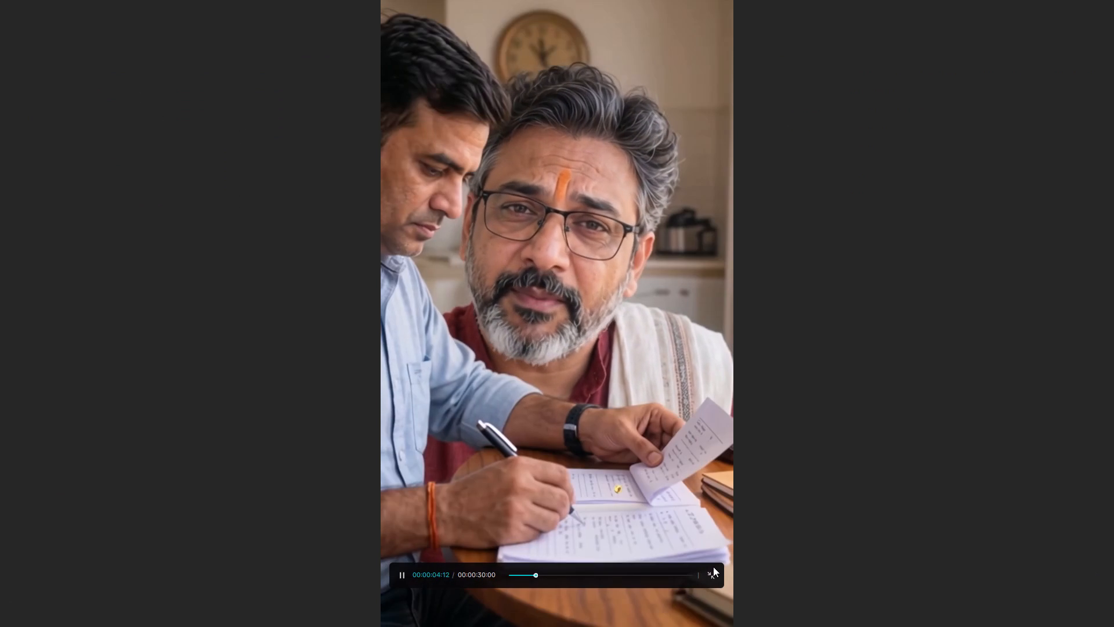
key("space")
key("space")
key("space")
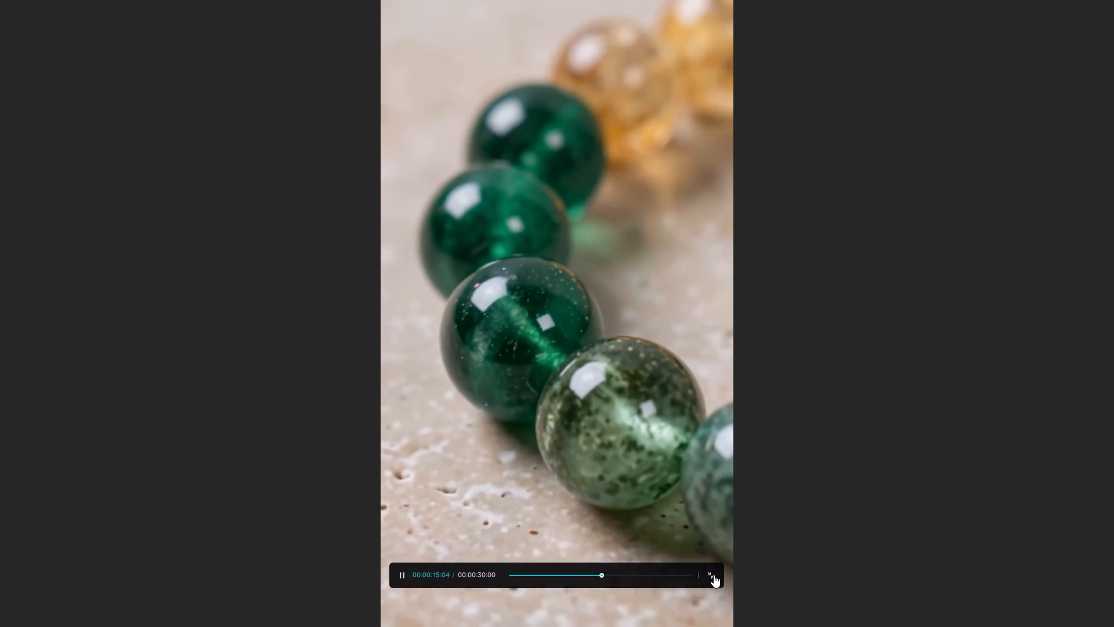
left_click(714, 575)
key("space")
Split the presenter clip at 00:00:11:24, during the shot of the whole bracelet.
left_click(308, 373)
key("space")
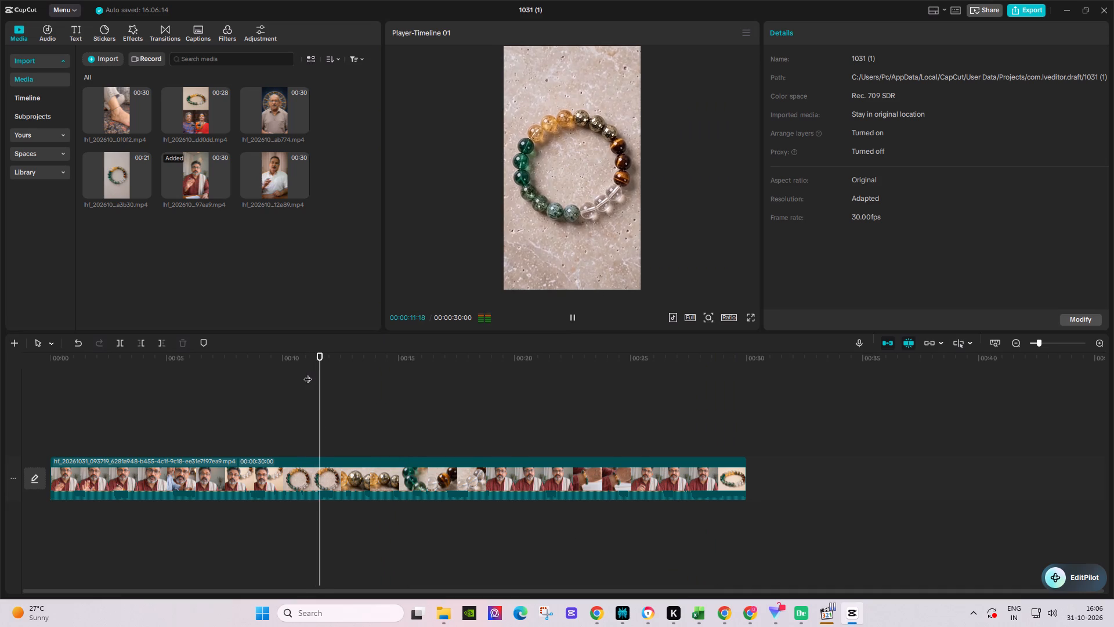
key("space")
left_click(118, 344)
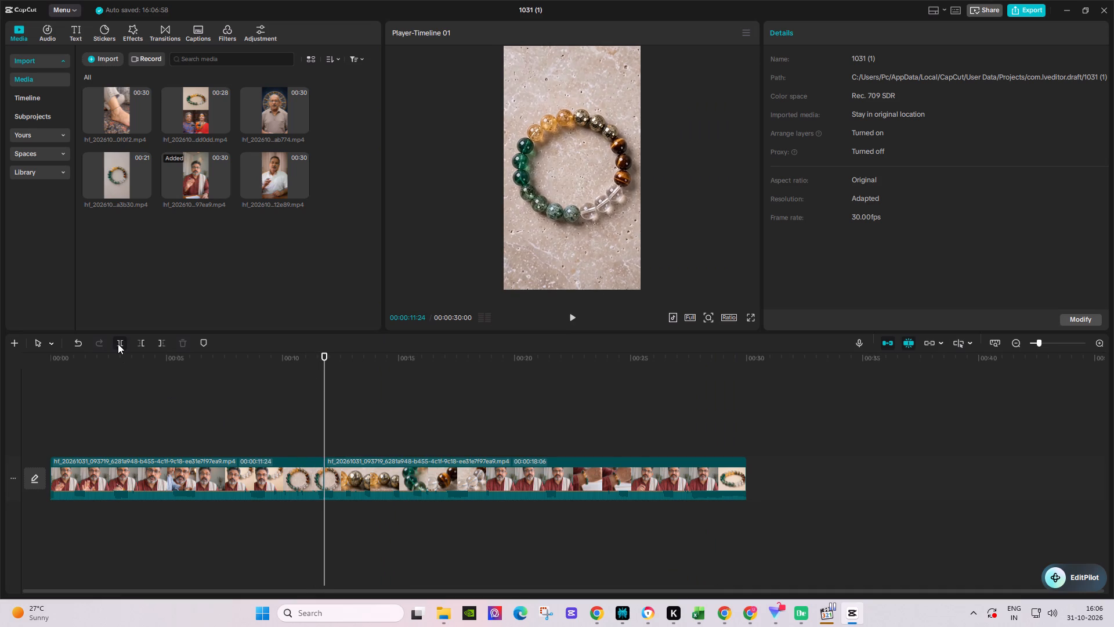
Split the presenter clip at 00:00:17:18, during the close-up of the clear crystal beads.
key("space")
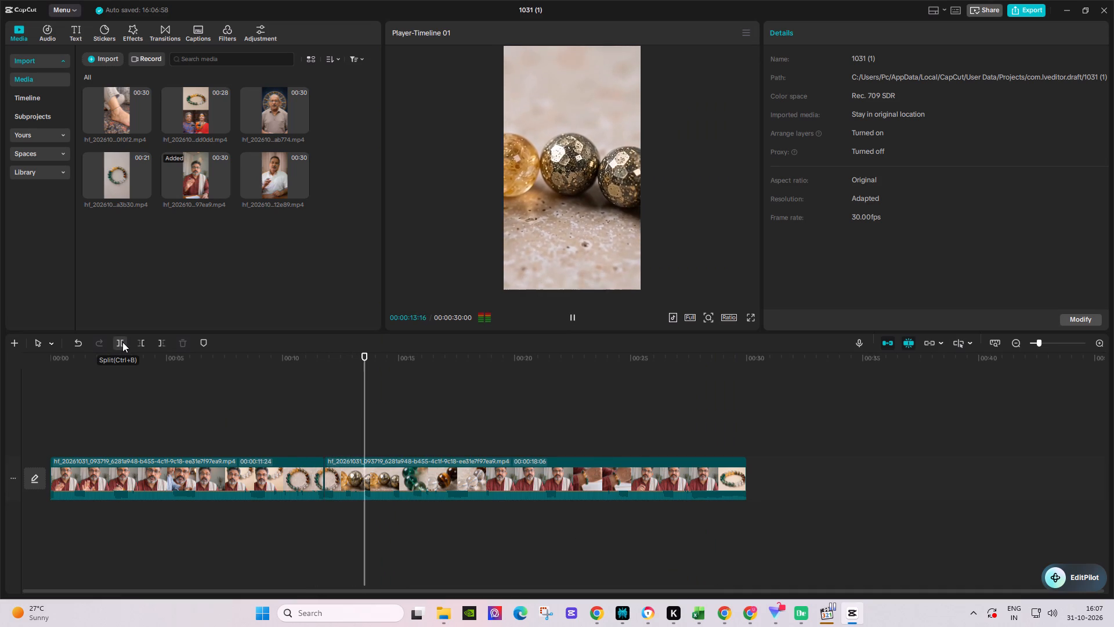
key("space")
key("space")
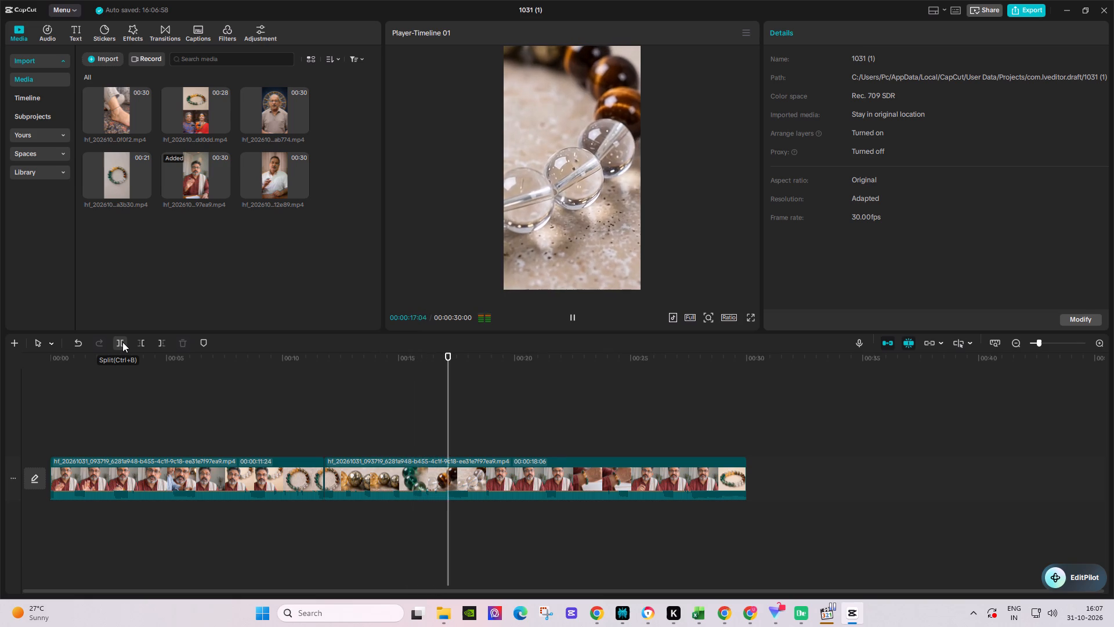
key("space")
key("space")
key("space")
left_click(122, 342)
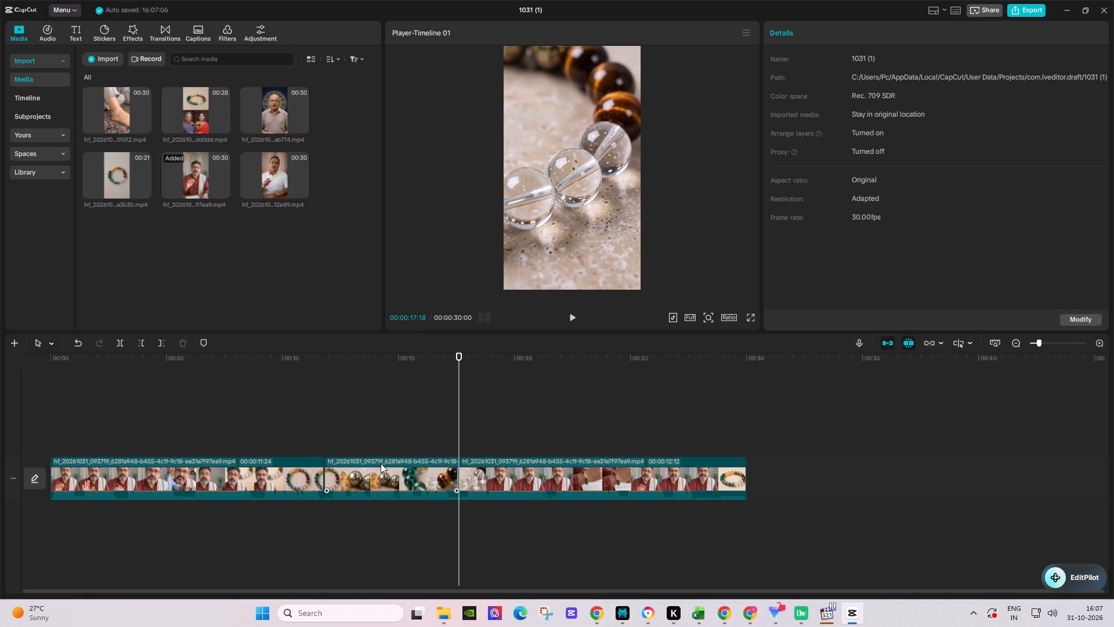
Separate the audio from the bead close-up segment between 00:00:11:24 and 00:00:17:18.
left_click(381, 463)
right_click(377, 480)
left_click(417, 322)
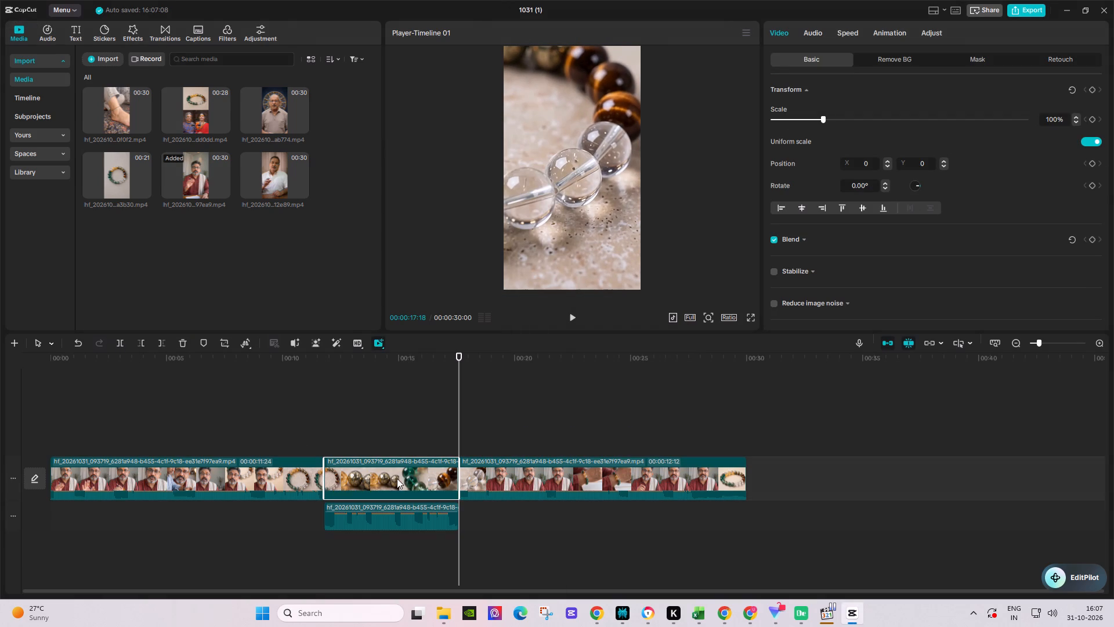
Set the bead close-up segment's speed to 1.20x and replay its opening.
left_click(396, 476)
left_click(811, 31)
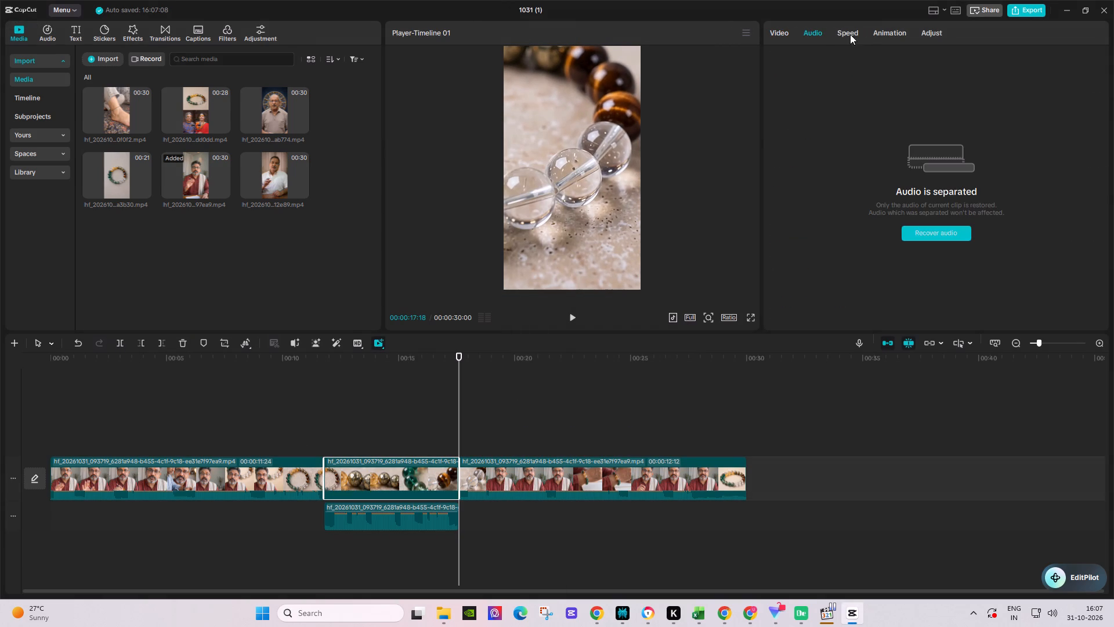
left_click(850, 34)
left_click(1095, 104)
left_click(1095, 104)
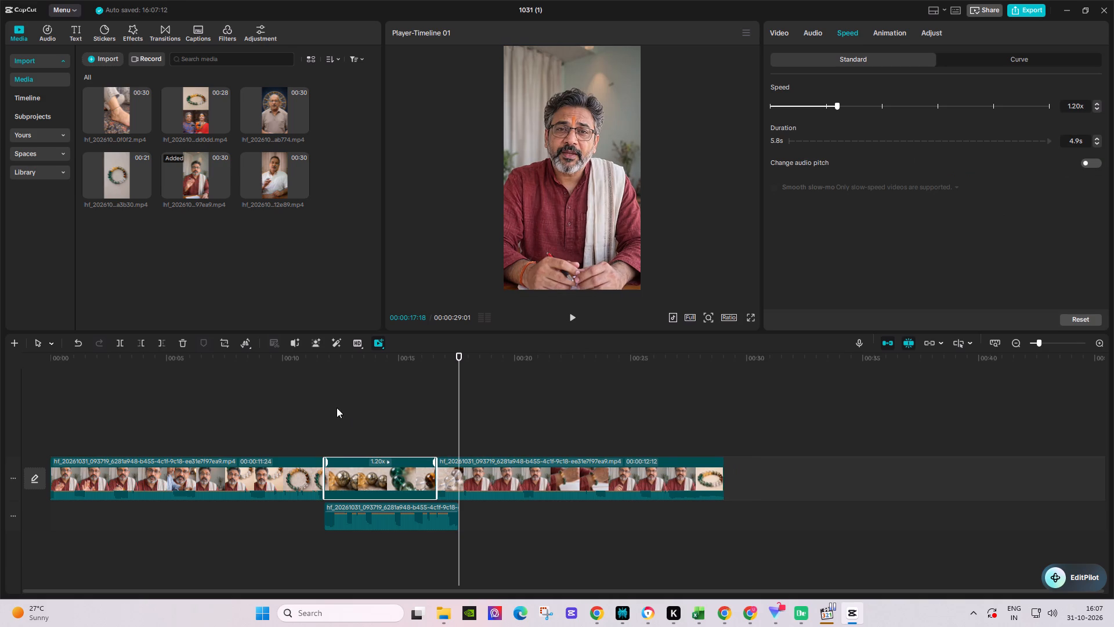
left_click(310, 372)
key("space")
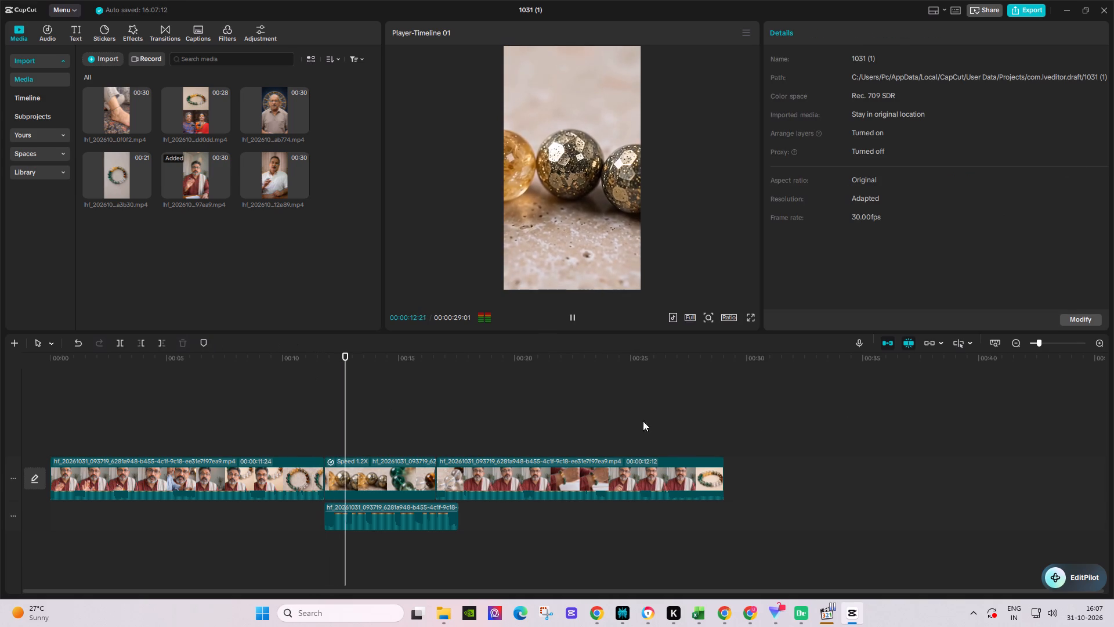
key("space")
Trim the beginning of the separated audio slightly, align it with the start of the bead close-up segment, and replay the join.
left_click(1097, 342)
left_click(326, 518)
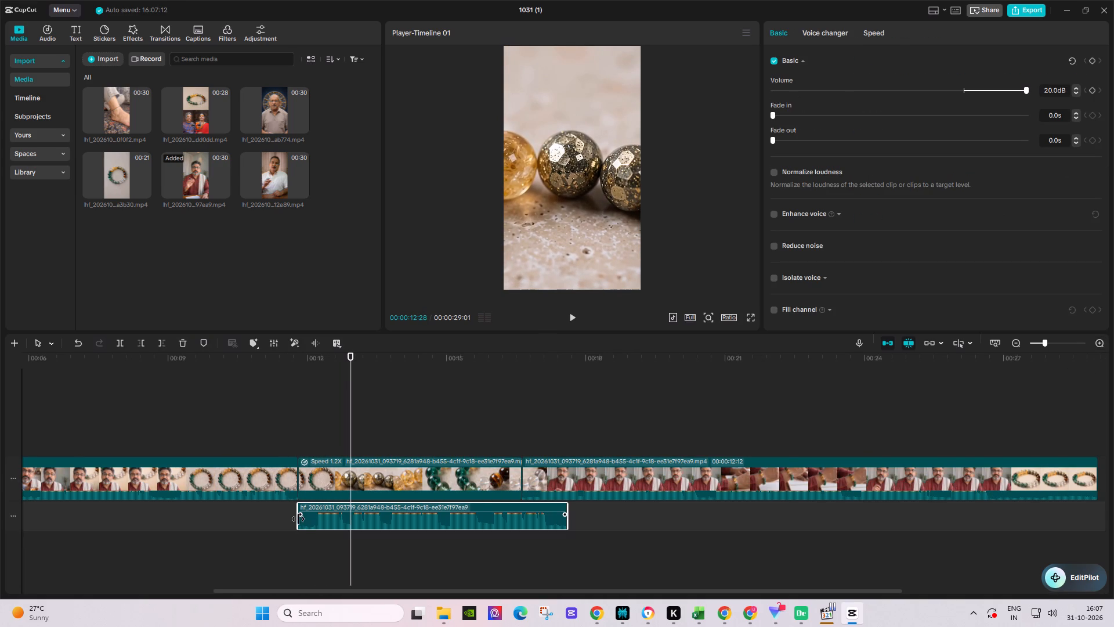
left_click_drag(298, 519, 315, 521)
left_click_drag(323, 521, 304, 521)
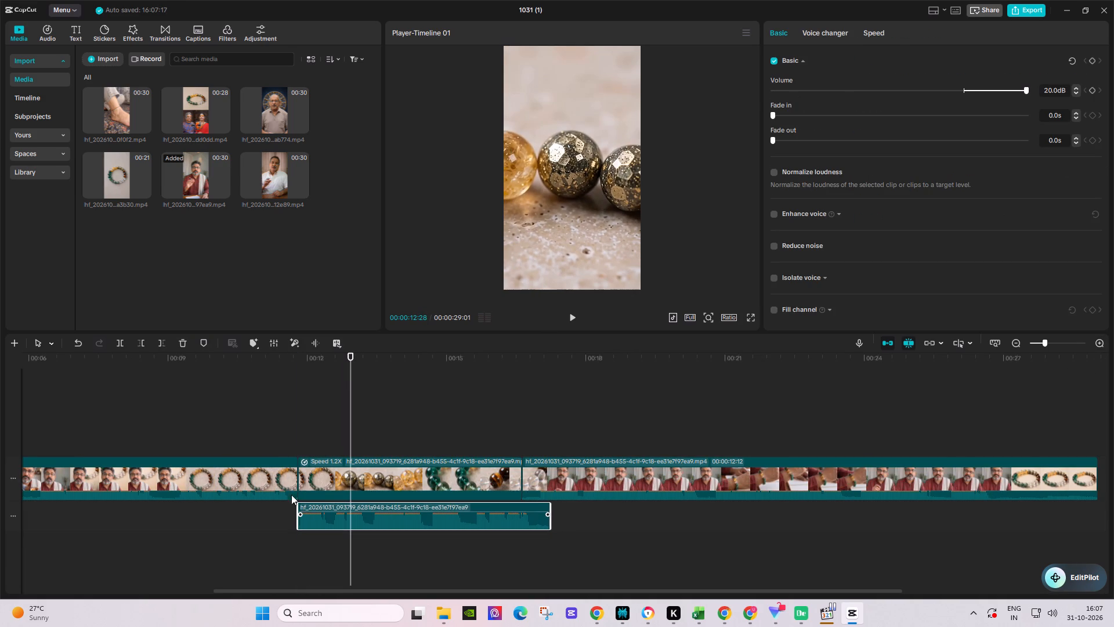
left_click(277, 384)
key("space")
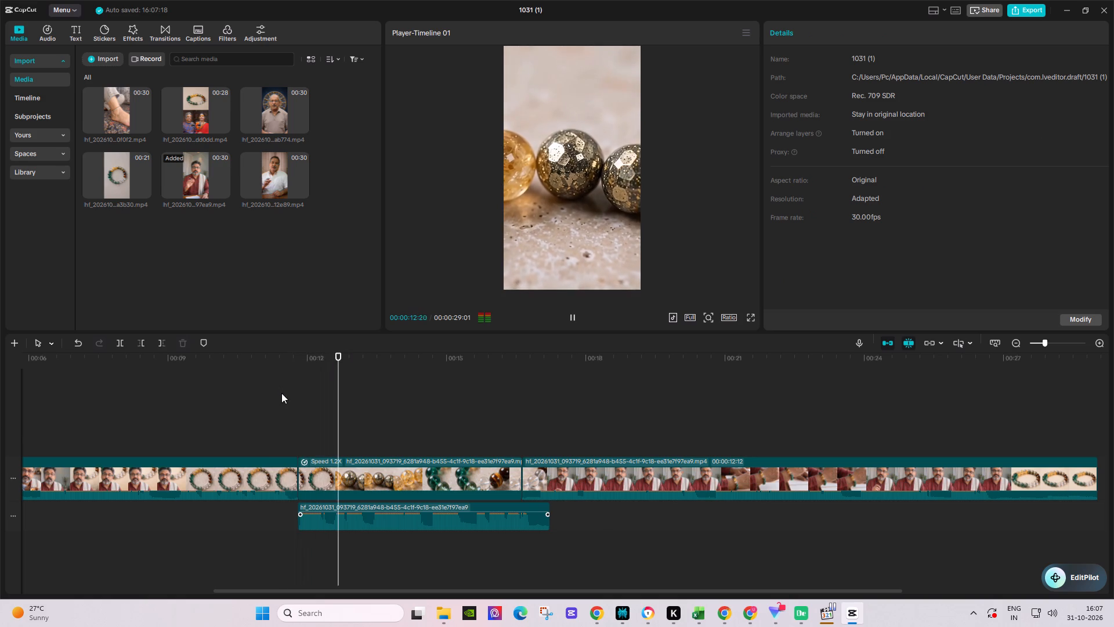
key("space")
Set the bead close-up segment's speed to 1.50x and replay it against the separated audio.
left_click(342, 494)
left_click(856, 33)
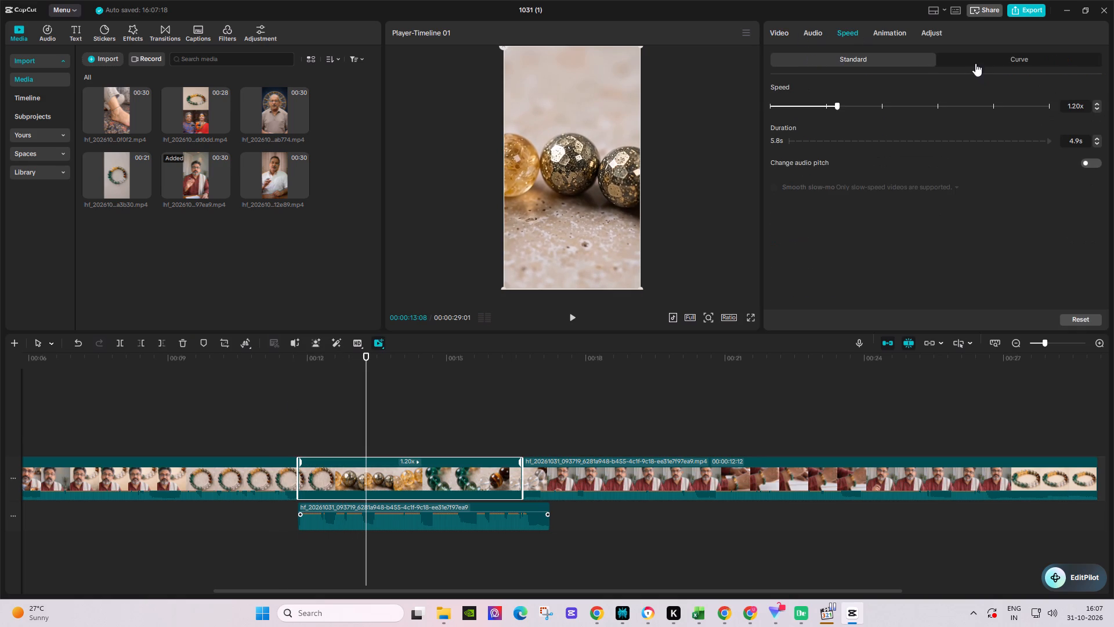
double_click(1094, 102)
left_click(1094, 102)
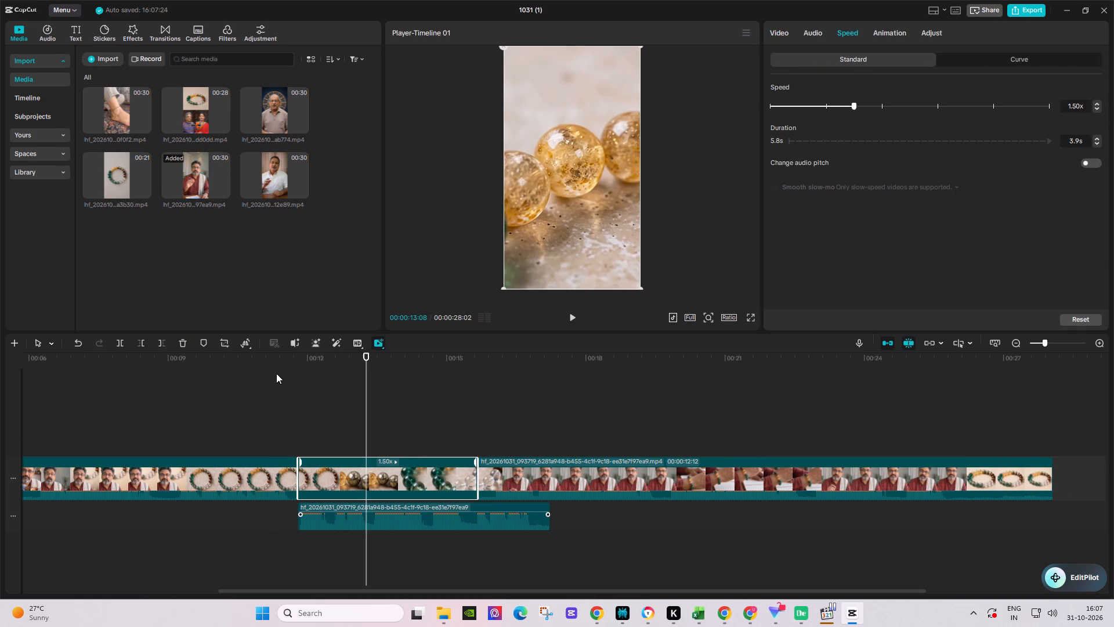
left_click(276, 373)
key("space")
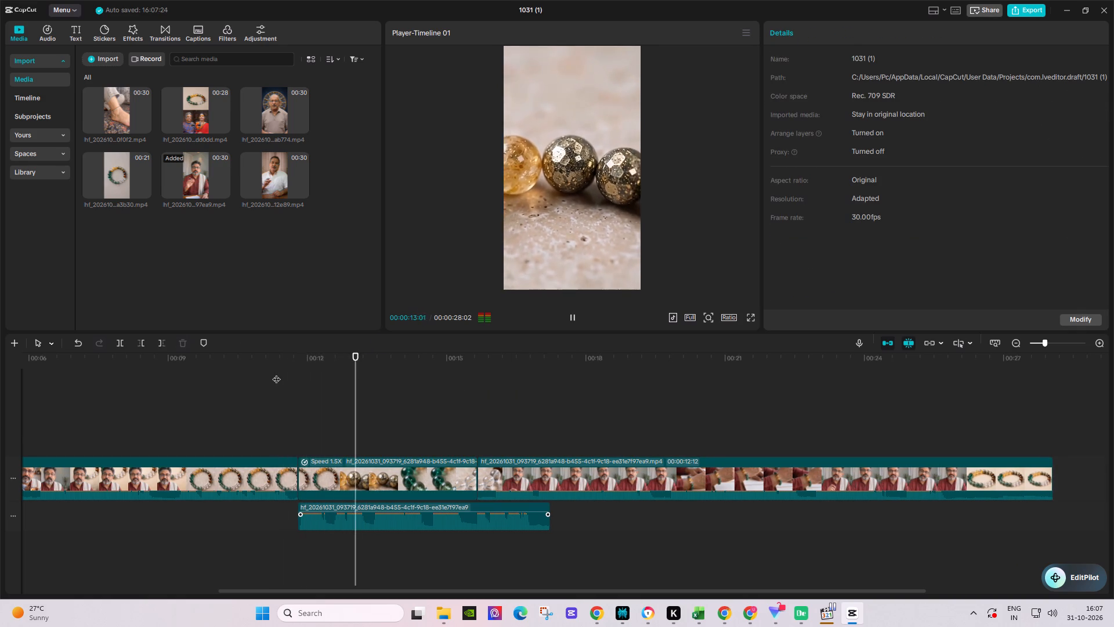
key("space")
Set the bead close-up segment's speed to 1.70x and replay it through to the clear crystal beads.
left_click(450, 480)
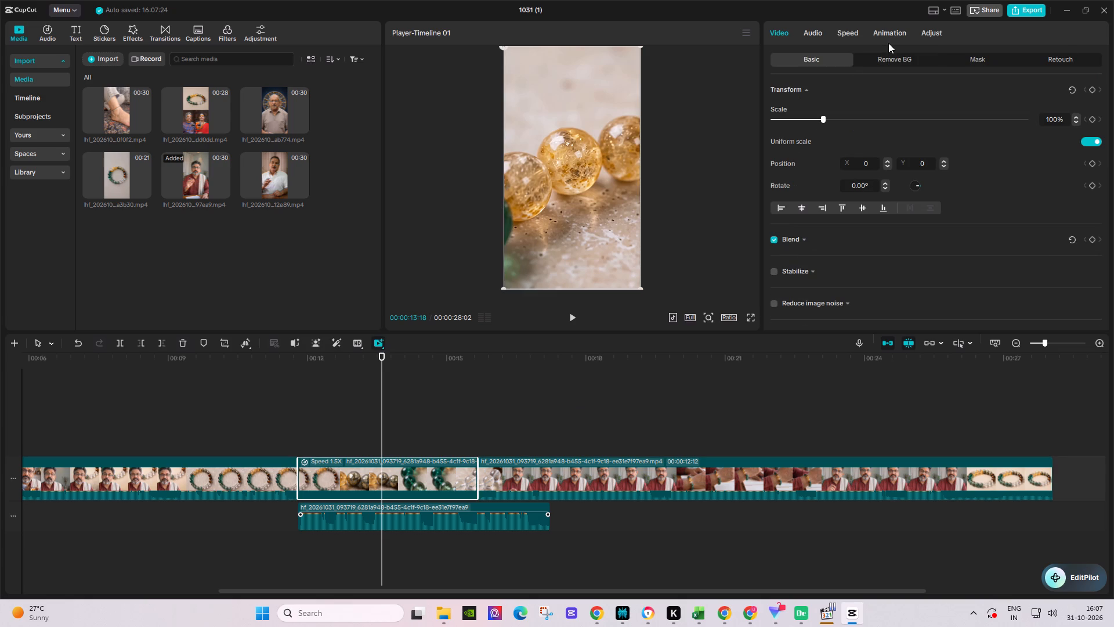
left_click(858, 35)
double_click(1097, 101)
left_click(1097, 102)
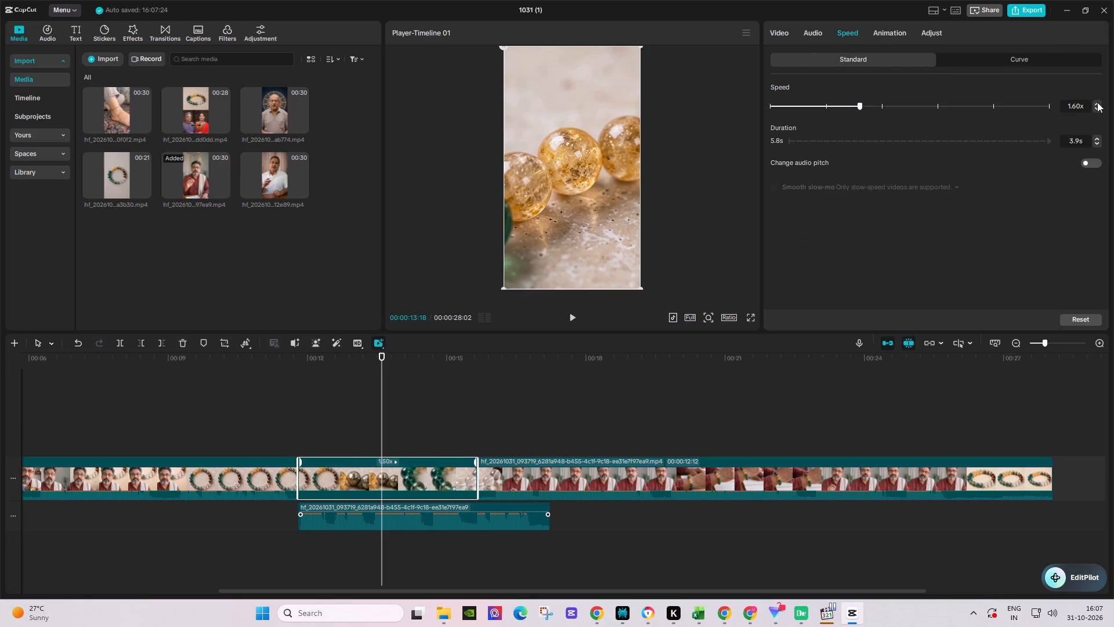
left_click(1097, 102)
left_click(270, 381)
key("space")
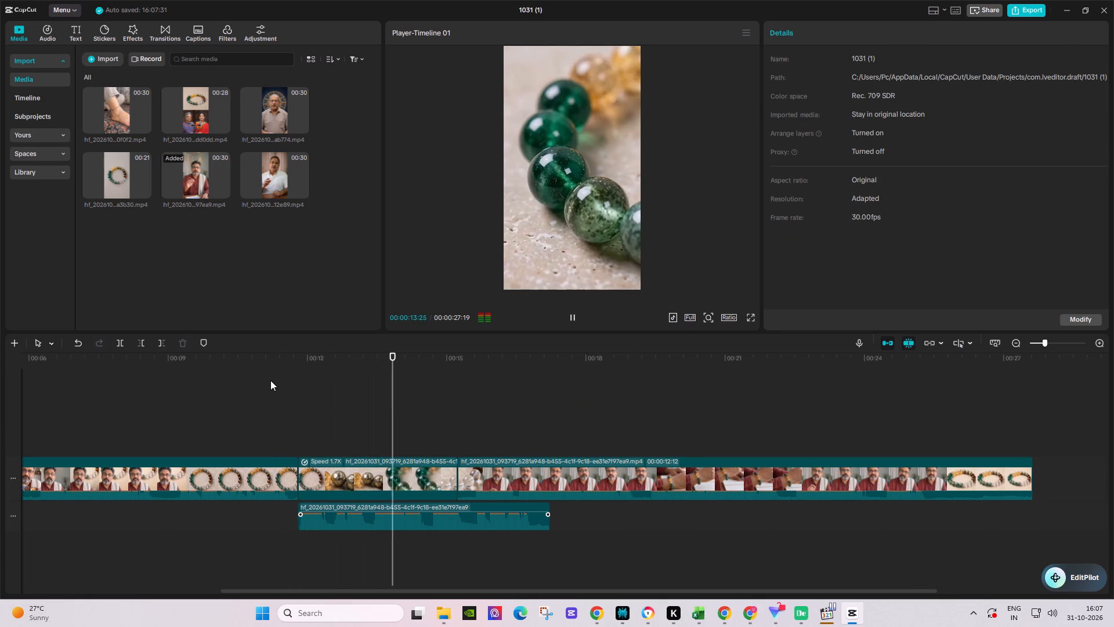
key("space")
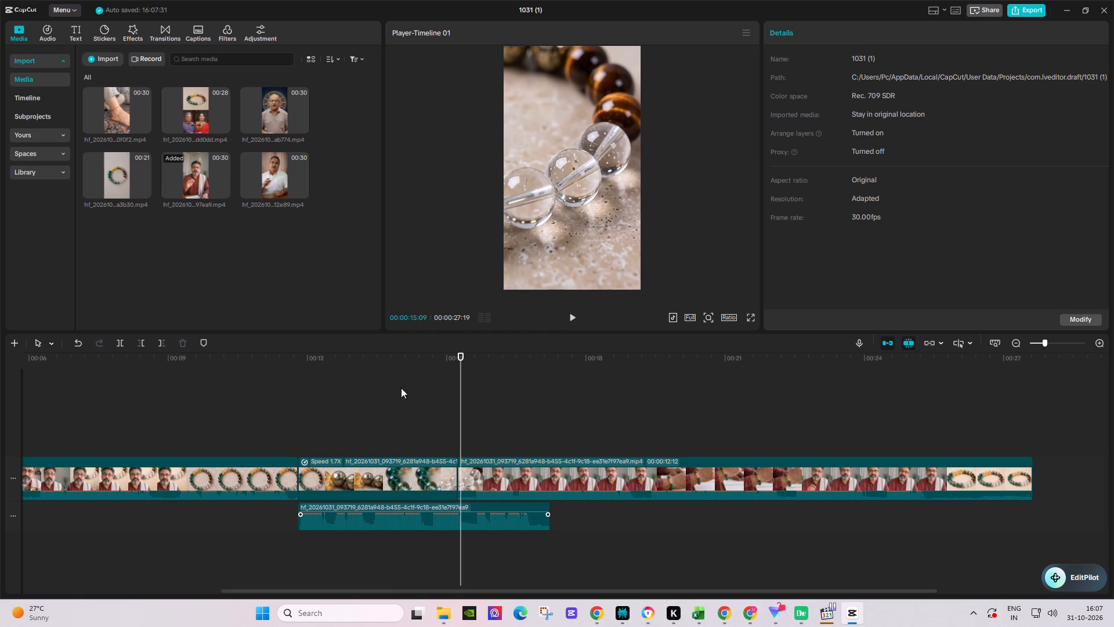
Split the sped-up bead segment at 00:00:14:03, during the green bead close-up.
left_click(395, 369)
key("space")
key("space")
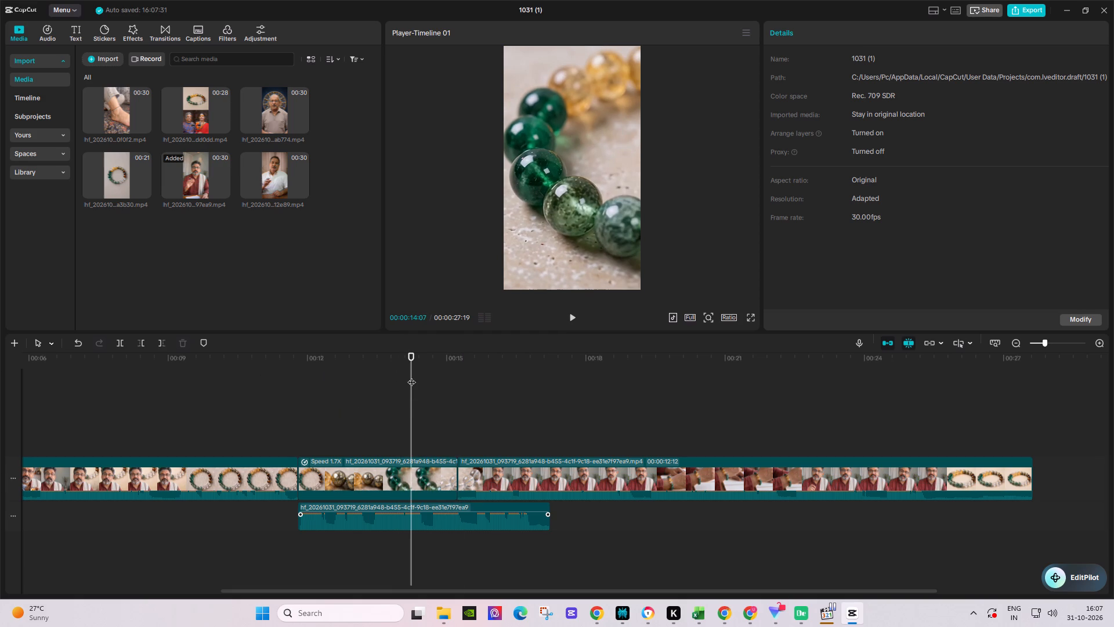
left_click_drag(411, 376, 405, 376)
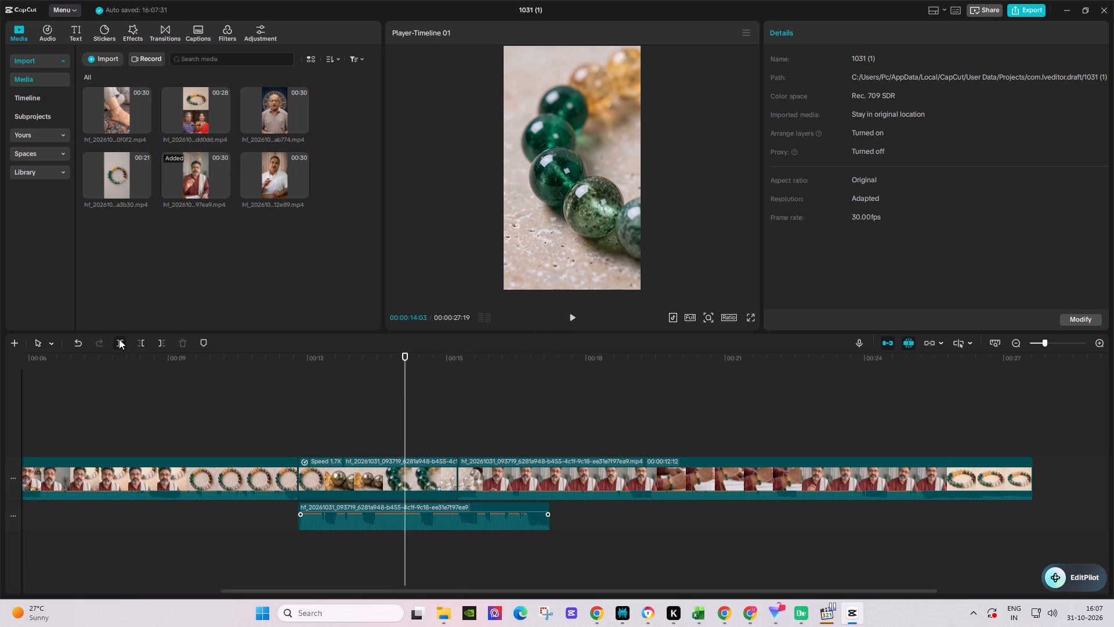
left_click(119, 339)
Set the speed of the bead segment starting at 00:00:14:03 to 1.00x.
left_click(421, 474)
left_click(846, 30)
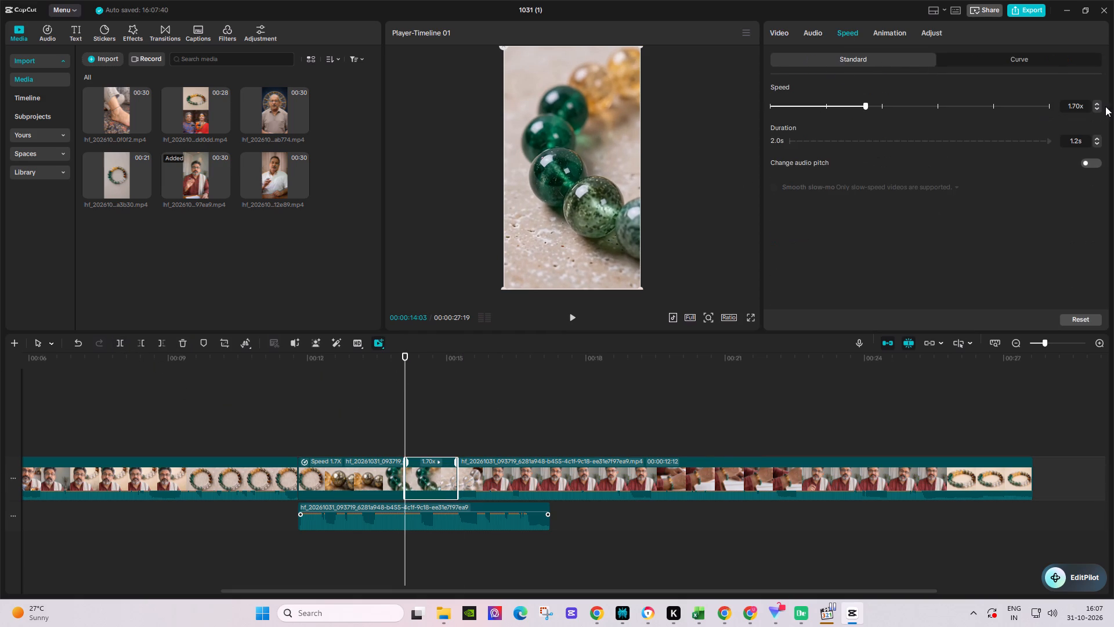
triple_click(1098, 109)
triple_click(1098, 109)
left_click(1098, 109)
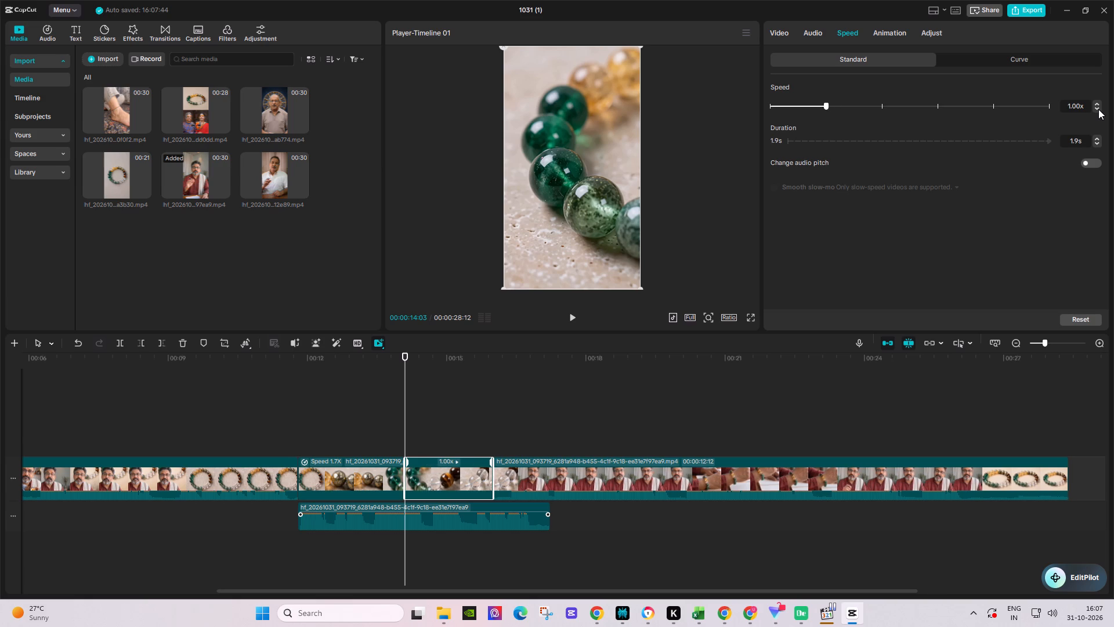
Replay the normal-speed bead segment and split it at 00:00:15:03, where the tiger's eye beads end.
key("space")
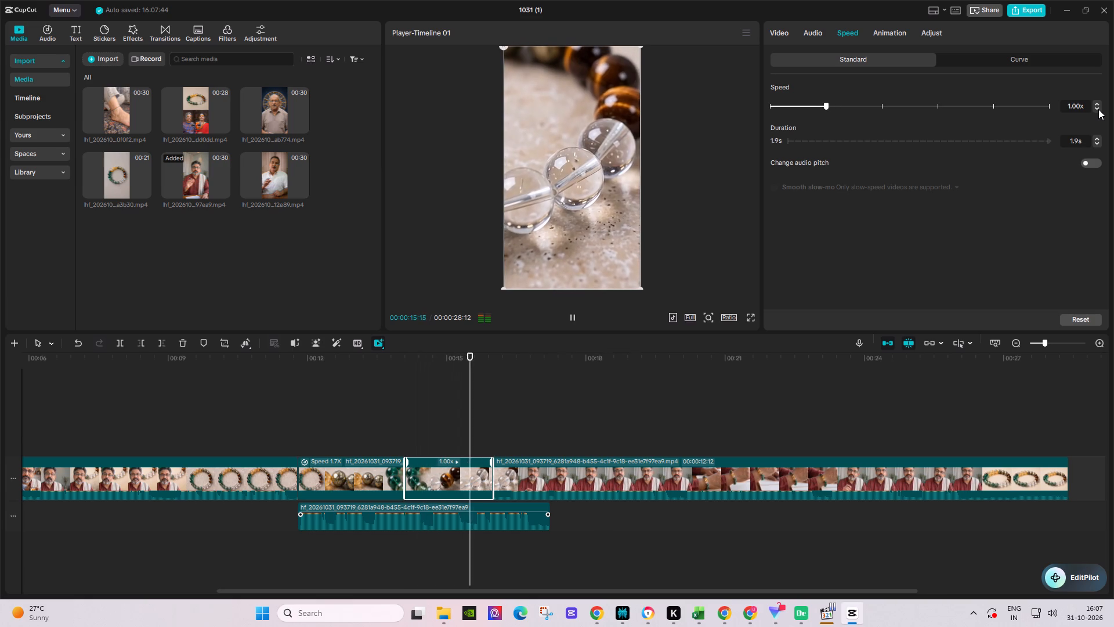
key("space")
left_click(429, 365)
key("space")
key("space")
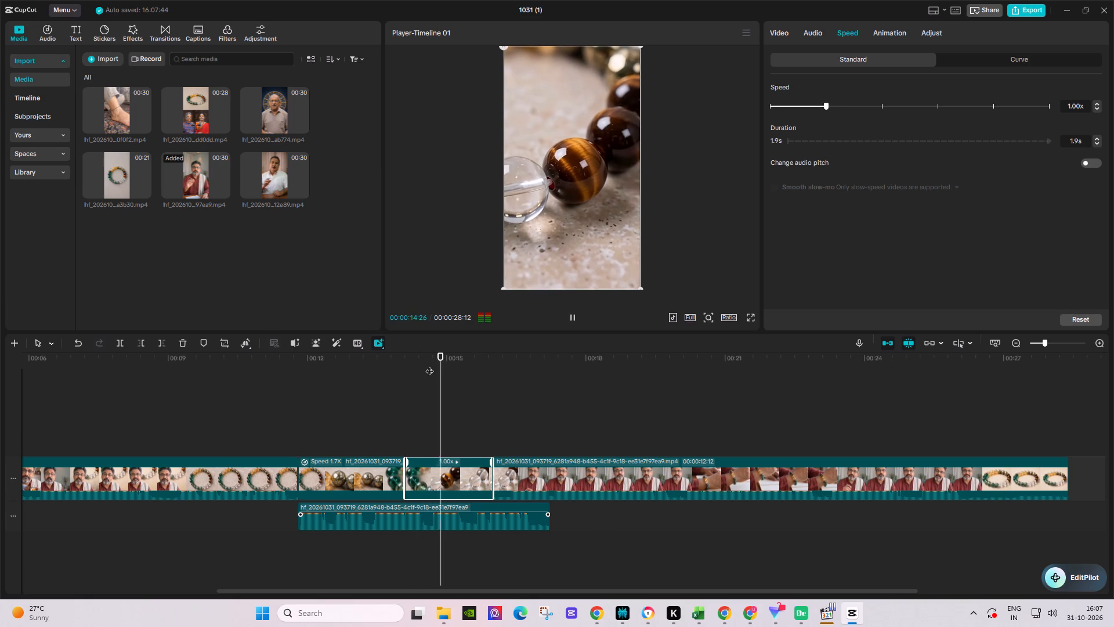
key("space")
key("space")
key("space")
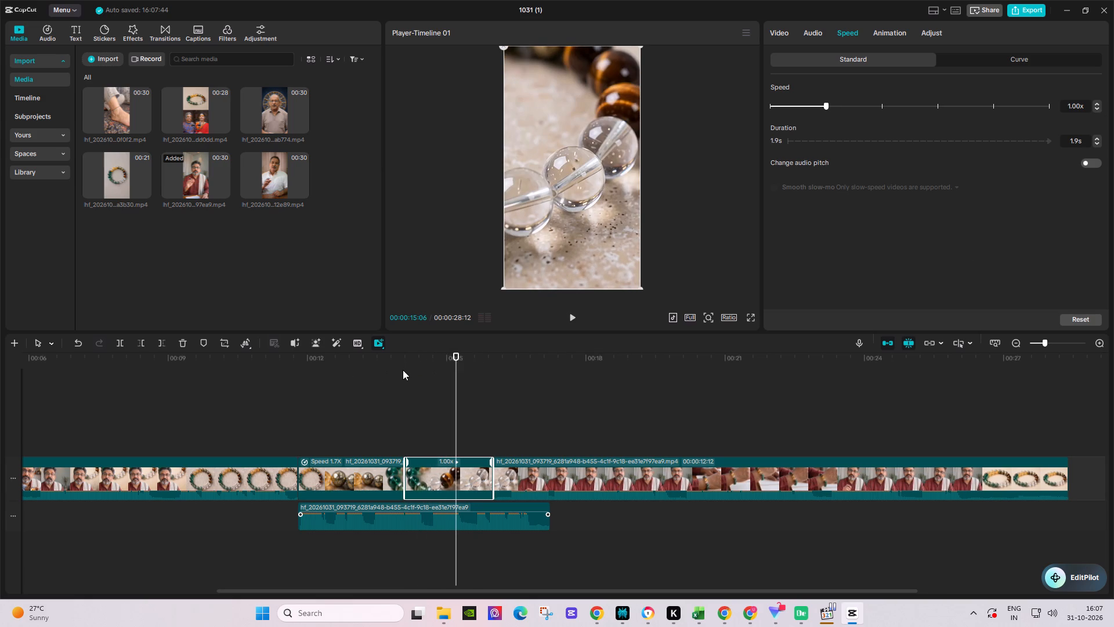
key("Left")
key("Left")
key("Left")
left_click(124, 343)
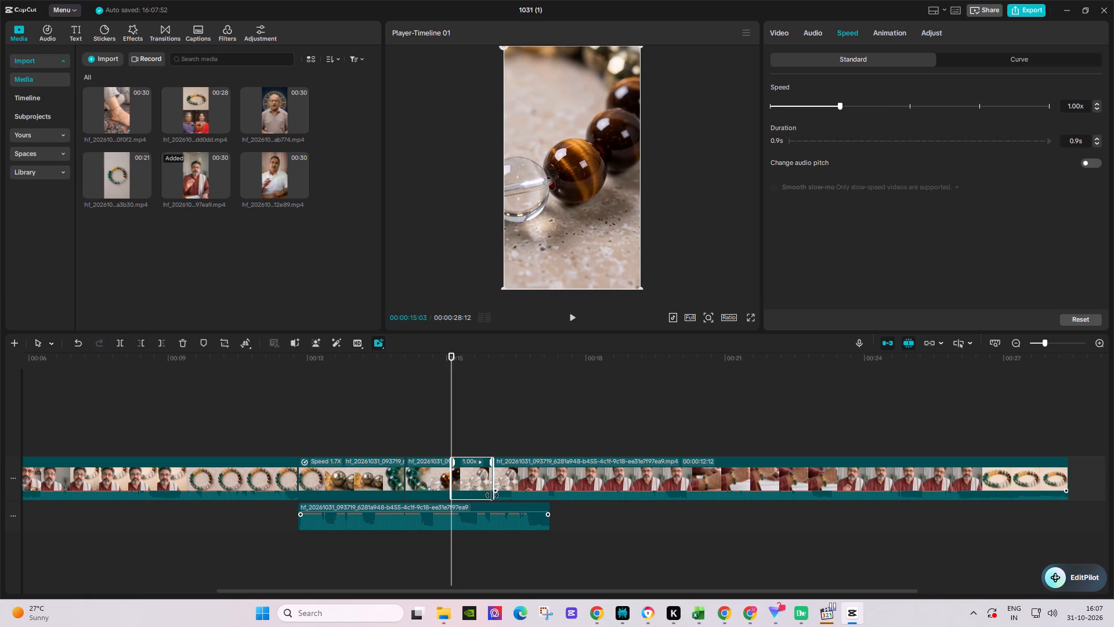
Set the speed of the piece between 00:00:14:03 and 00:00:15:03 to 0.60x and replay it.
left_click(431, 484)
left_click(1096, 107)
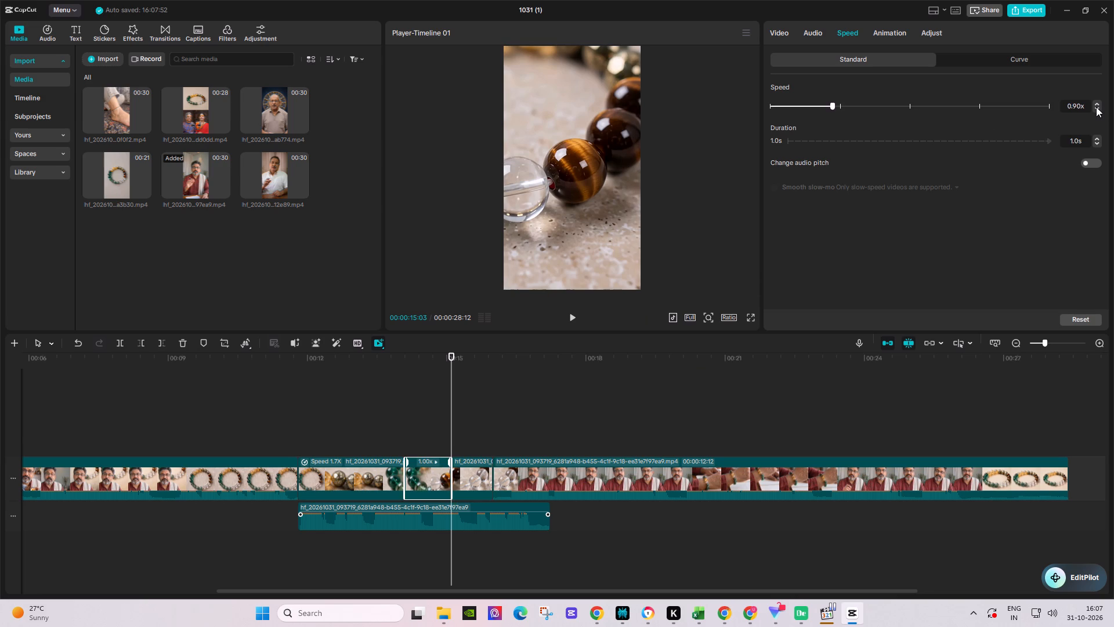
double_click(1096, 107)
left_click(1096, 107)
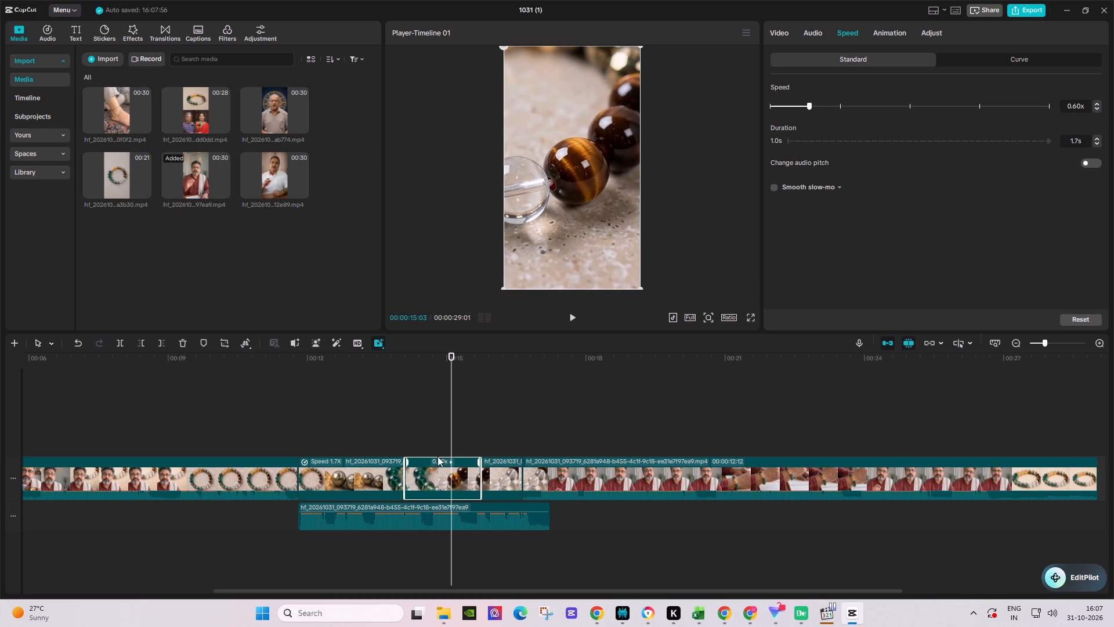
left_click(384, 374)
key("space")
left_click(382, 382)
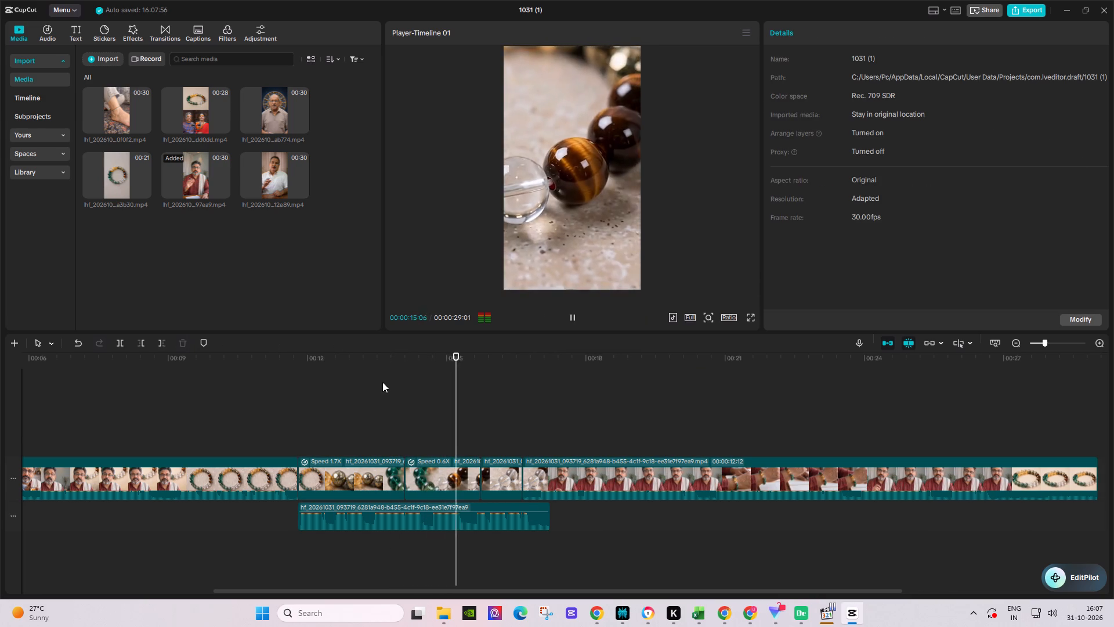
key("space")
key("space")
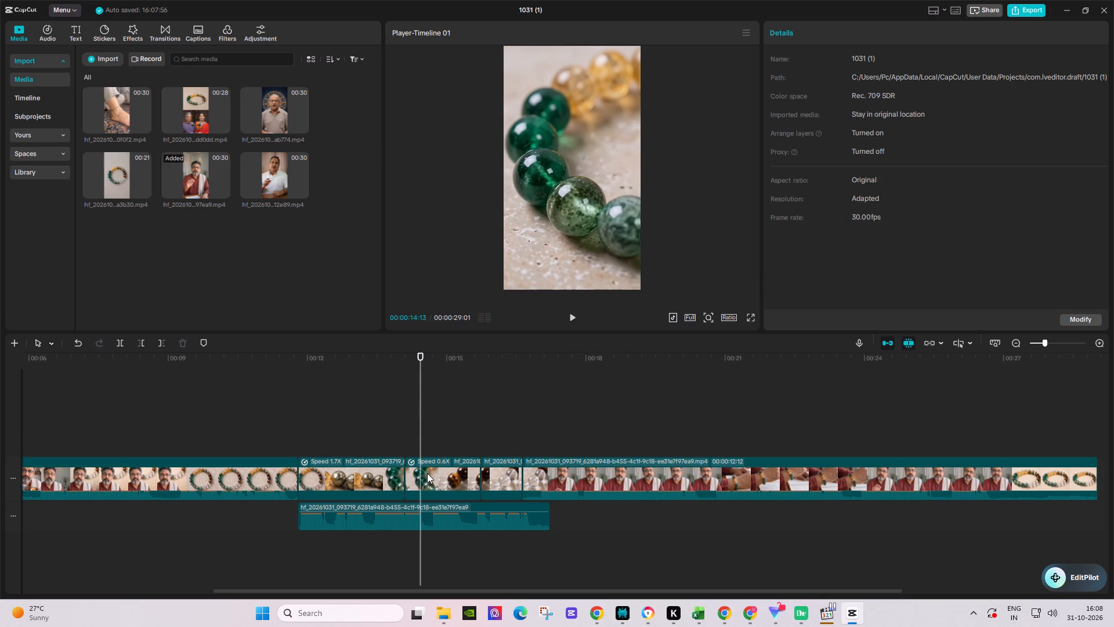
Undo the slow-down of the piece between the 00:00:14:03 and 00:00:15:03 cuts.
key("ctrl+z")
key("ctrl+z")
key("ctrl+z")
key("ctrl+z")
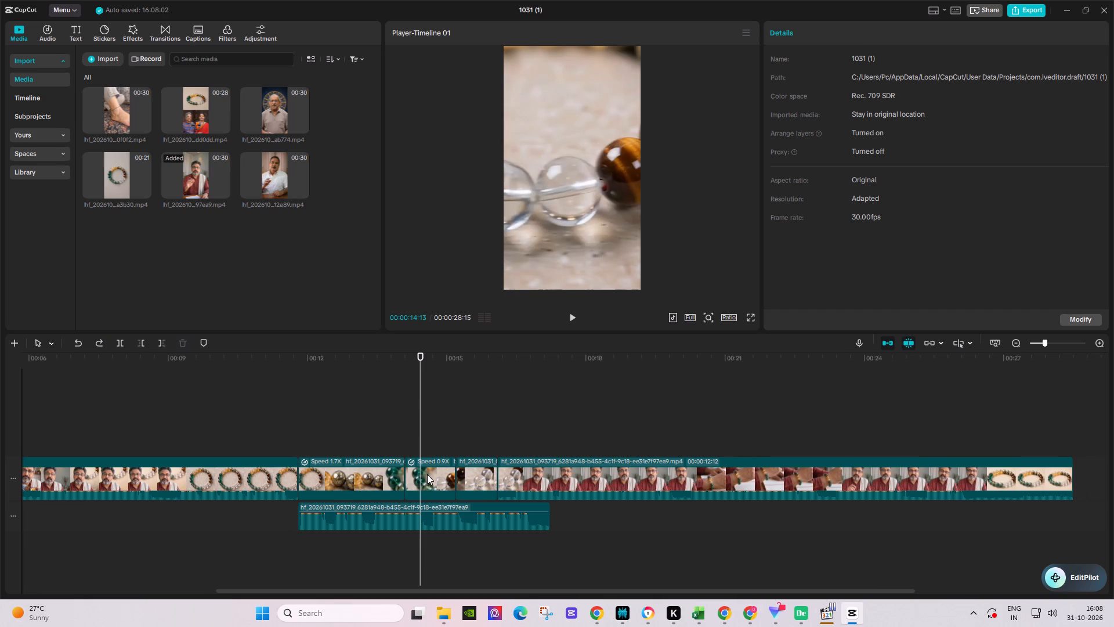
Split the bead piece at 00:00:14:19, where the tiger's eye bead shot begins.
left_click(404, 364)
key("space")
key("space")
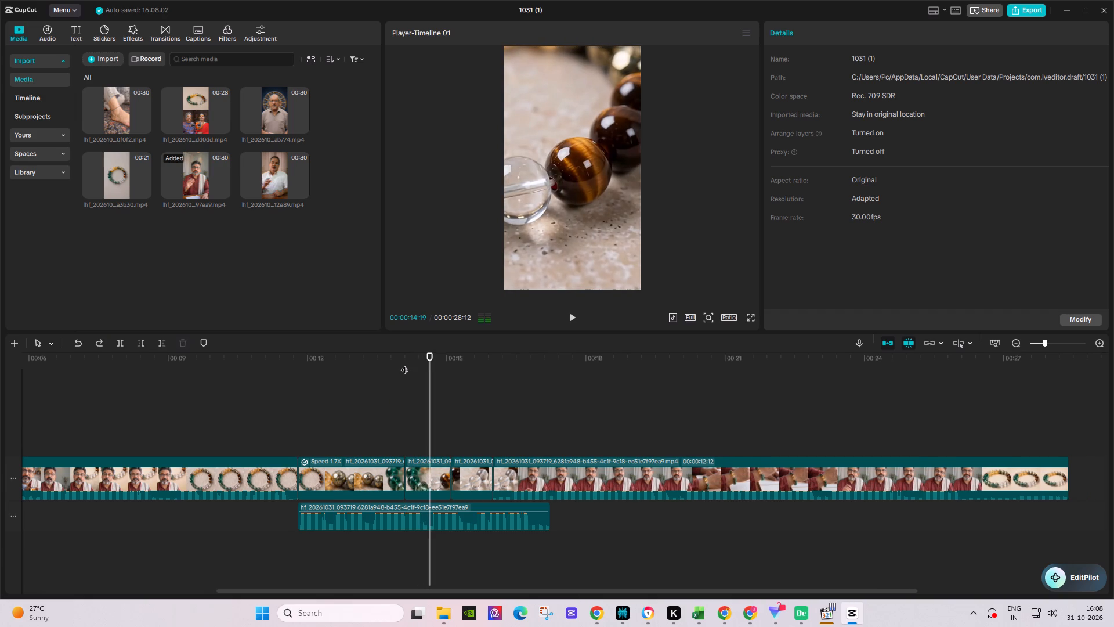
left_click(117, 340)
Slow the short tiger's eye bead piece starting at 00:00:14:19 to 0.30x and replay it against the separated audio.
key("space")
key("space")
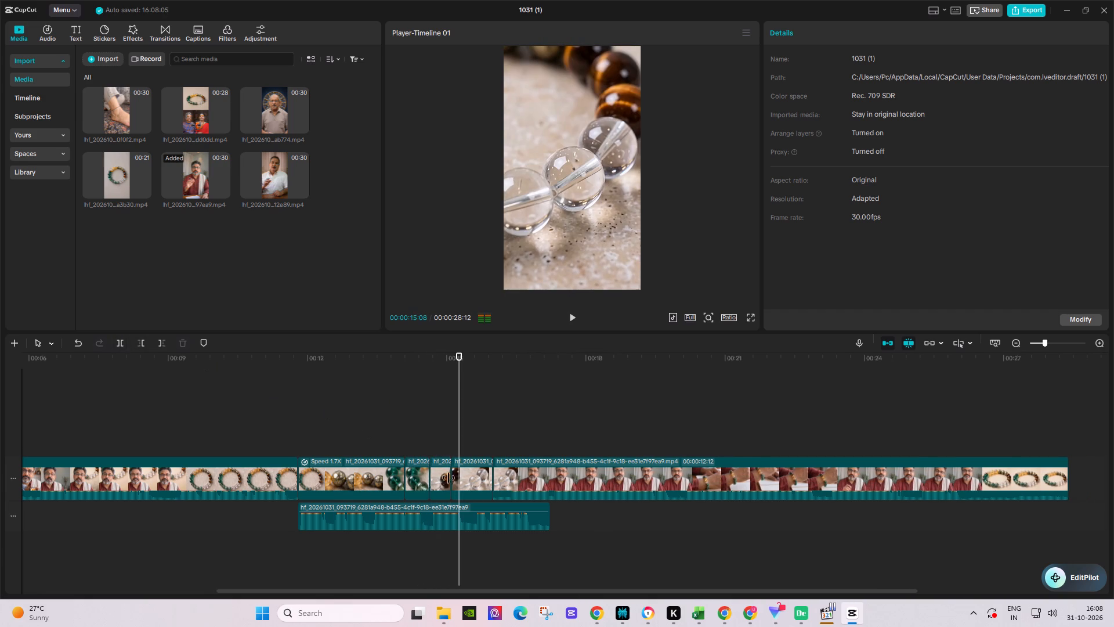
left_click(446, 478)
left_click(839, 30)
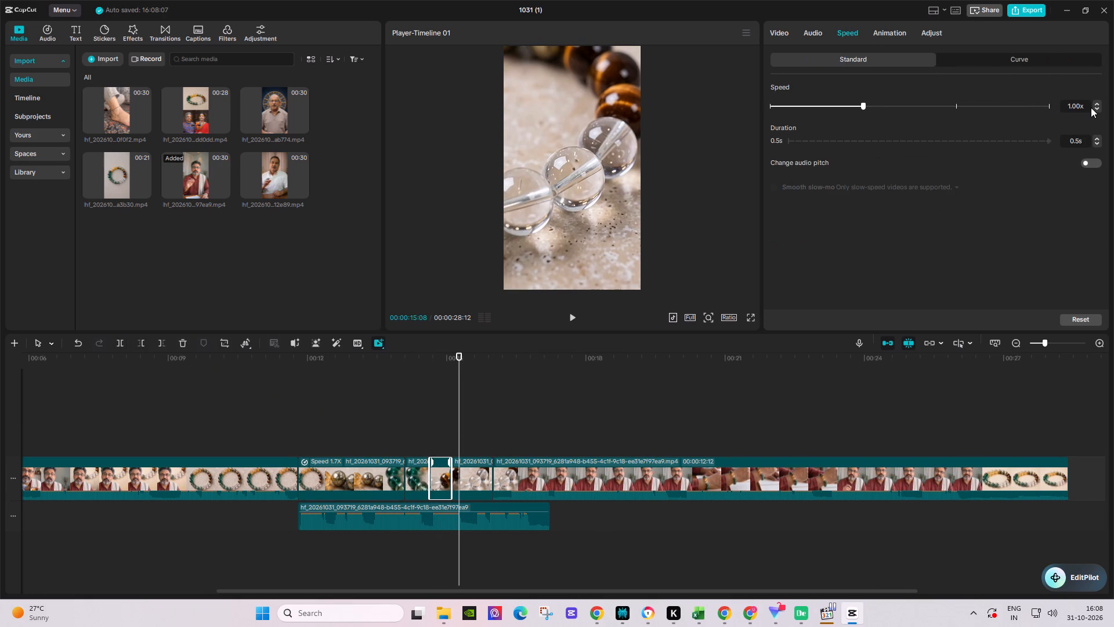
triple_click(1096, 109)
triple_click(1096, 109)
left_click(1096, 109)
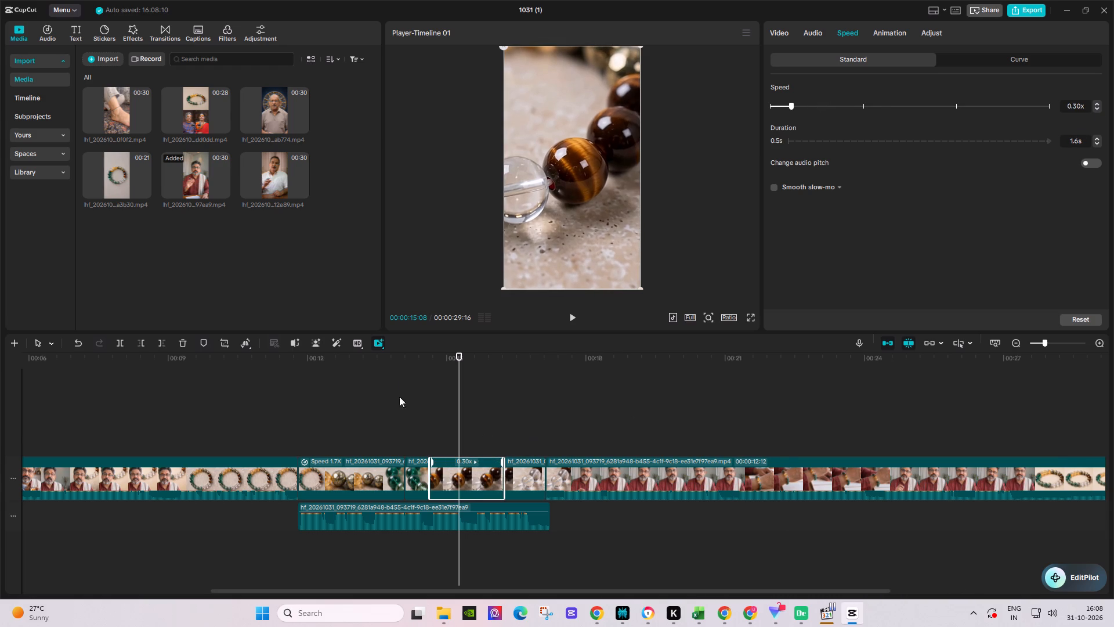
left_click(403, 376)
key("space")
key("space")
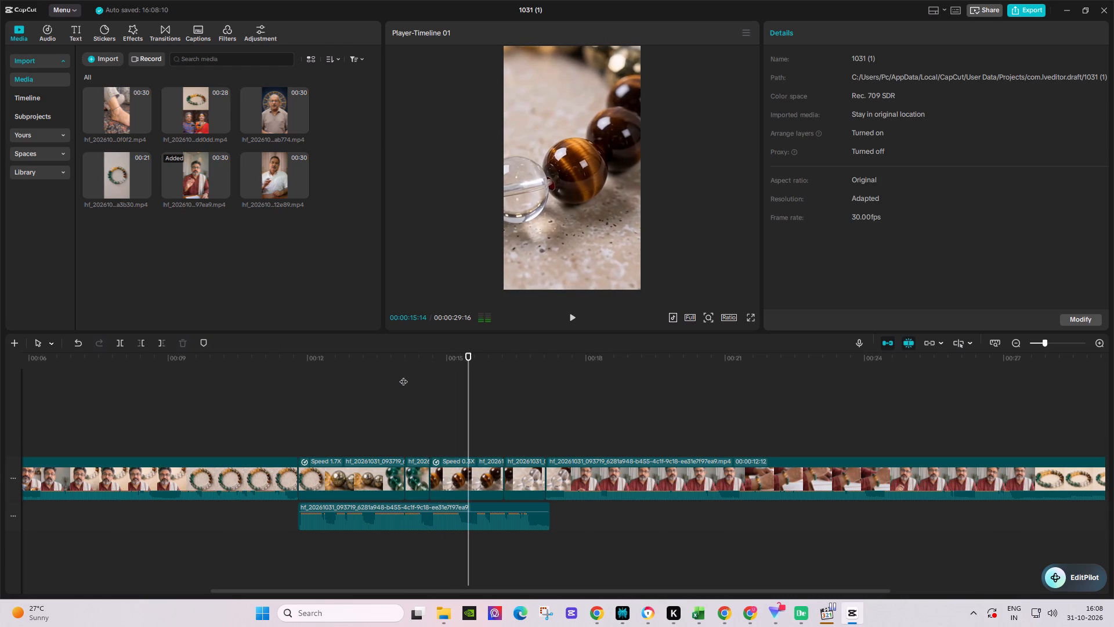
Trim off the end of the 0.3x tiger's eye bead piece at 00:00:15:19.
key("space")
key("space")
left_click(162, 345)
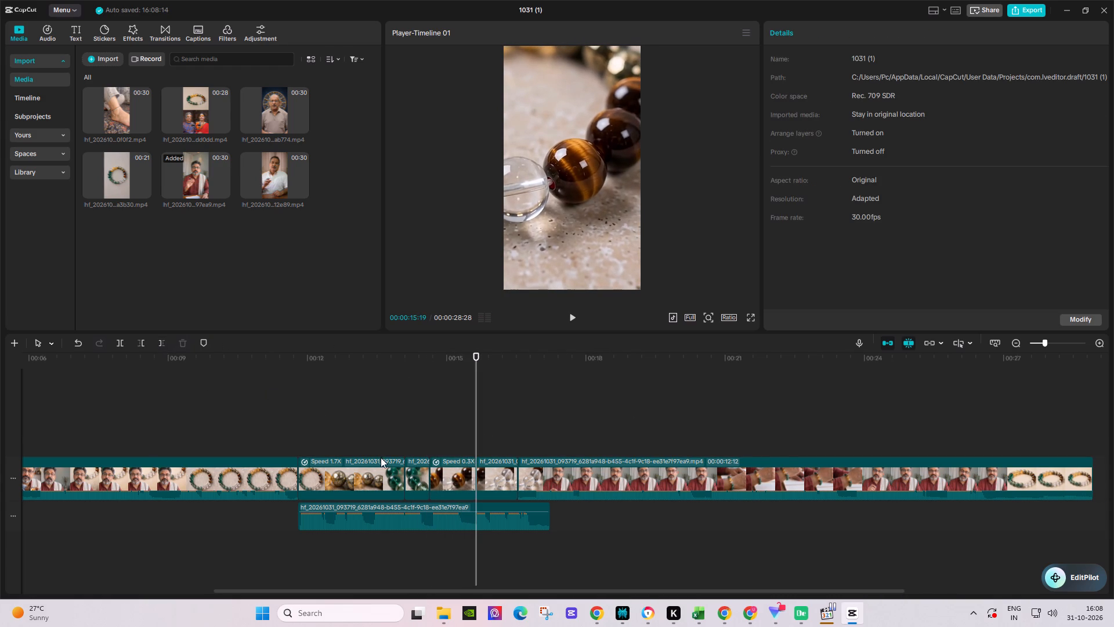
Slow the clear crystal bead piece after the tiger's eye piece to 0.90x and replay it against the separated audio.
left_click(454, 375)
key("space")
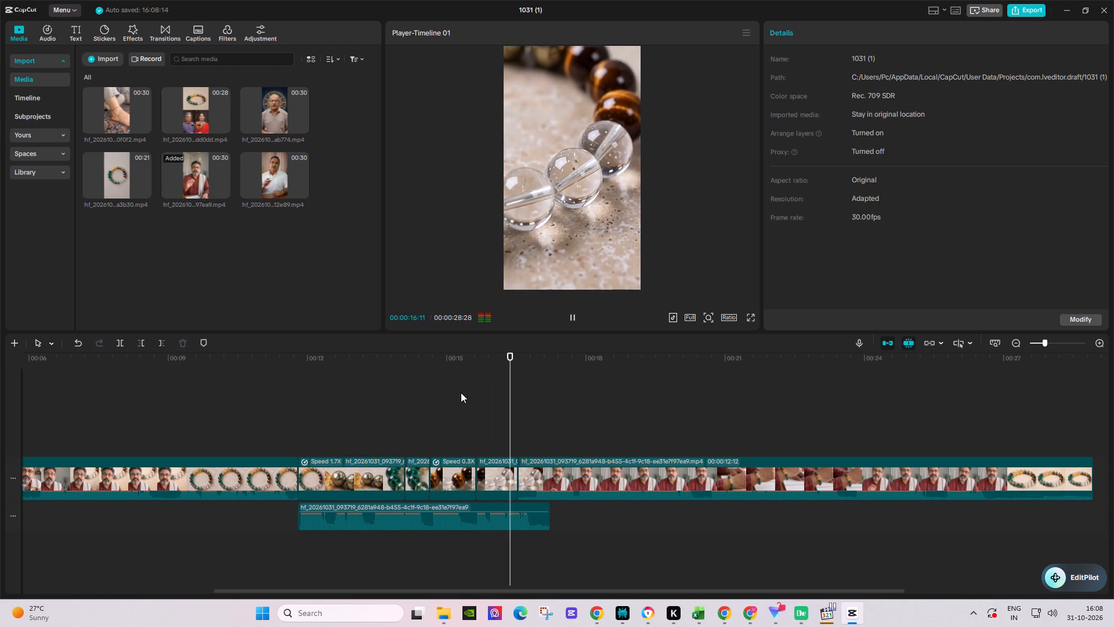
key("space")
left_click(495, 470)
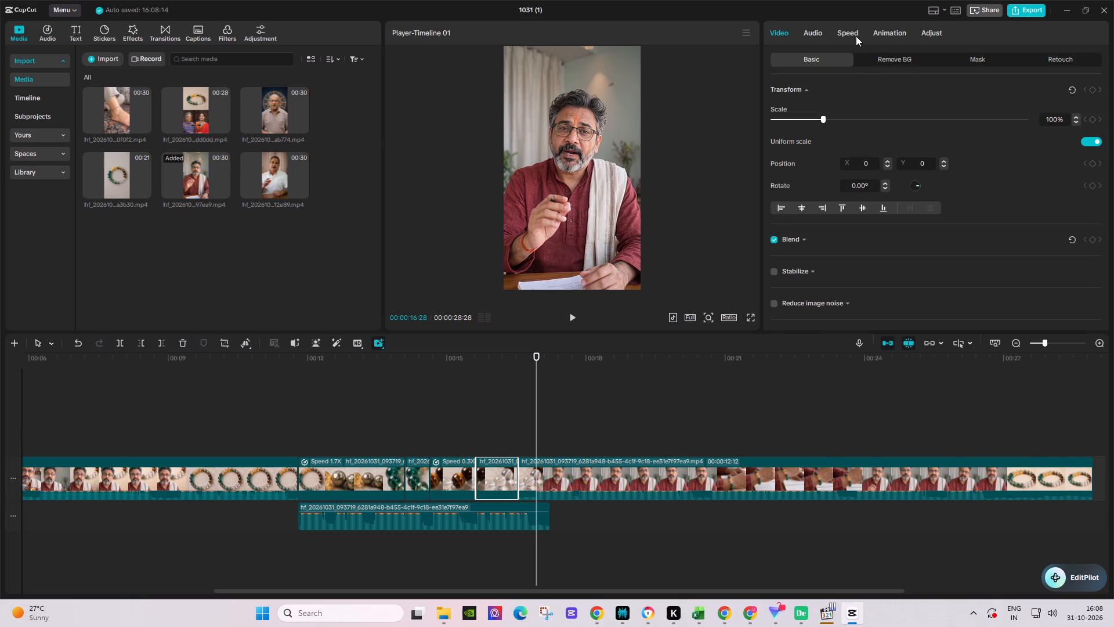
left_click(856, 37)
left_click(1093, 110)
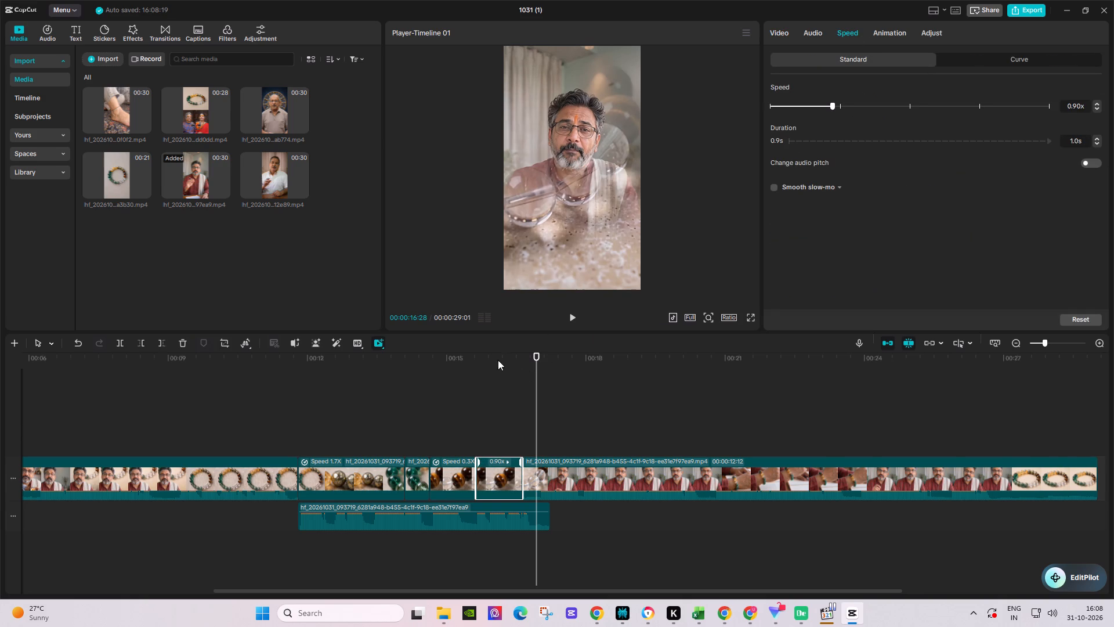
left_click(475, 372)
key("space")
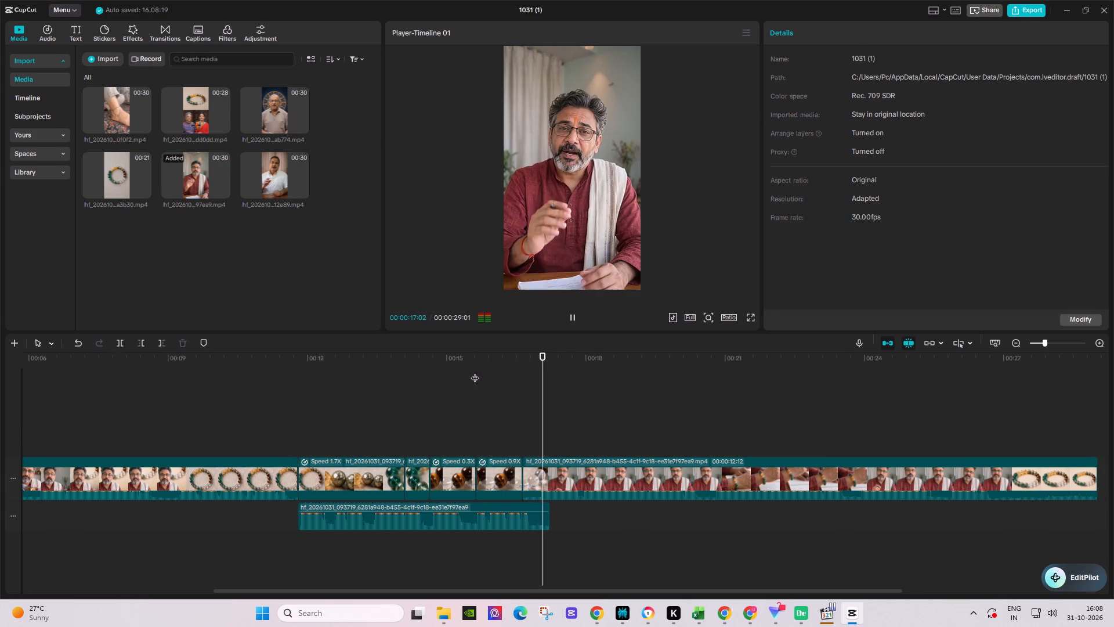
Play through to the closing bracelet shot and trim off the final clip's end at 00:00:28:07.
left_click_drag(584, 592, 631, 595)
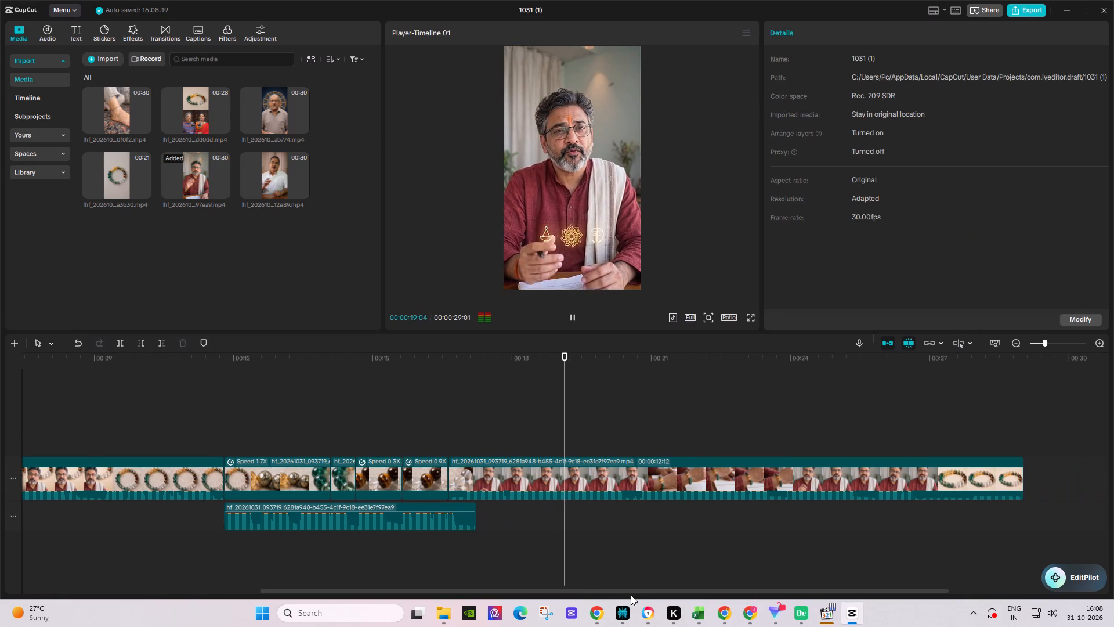
left_click_drag(631, 595, 680, 594)
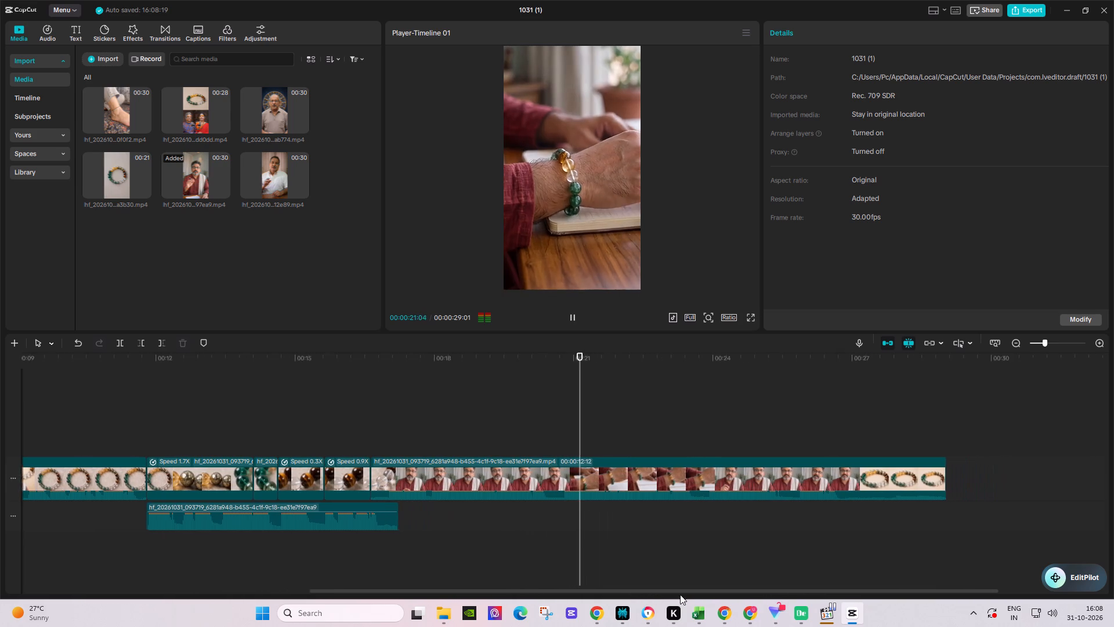
left_click_drag(680, 594, 805, 585)
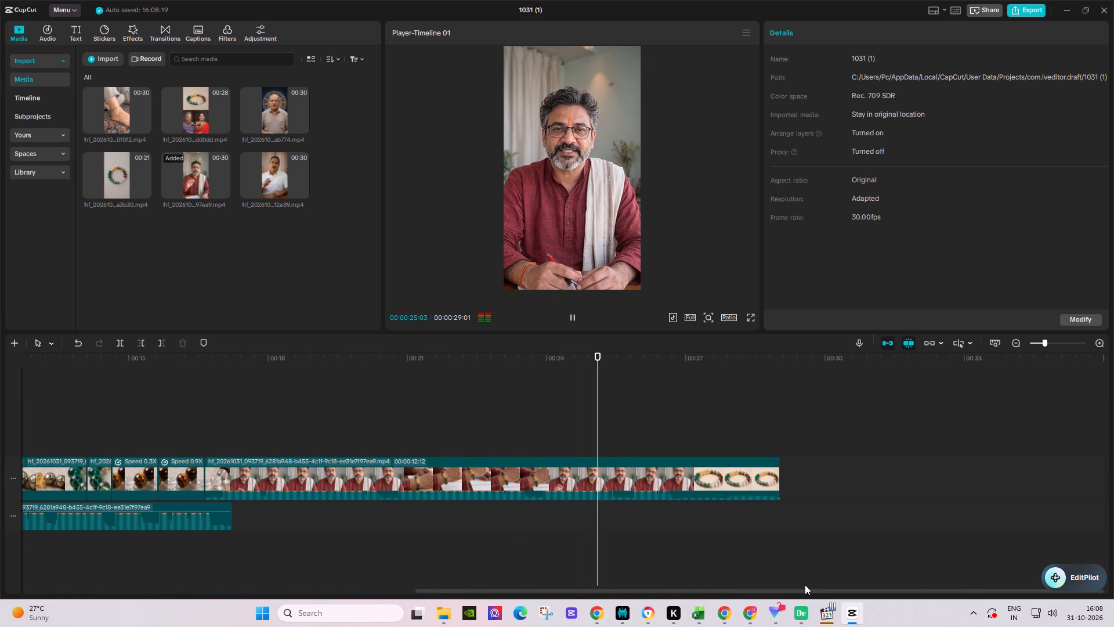
left_click_drag(805, 585, 805, 585)
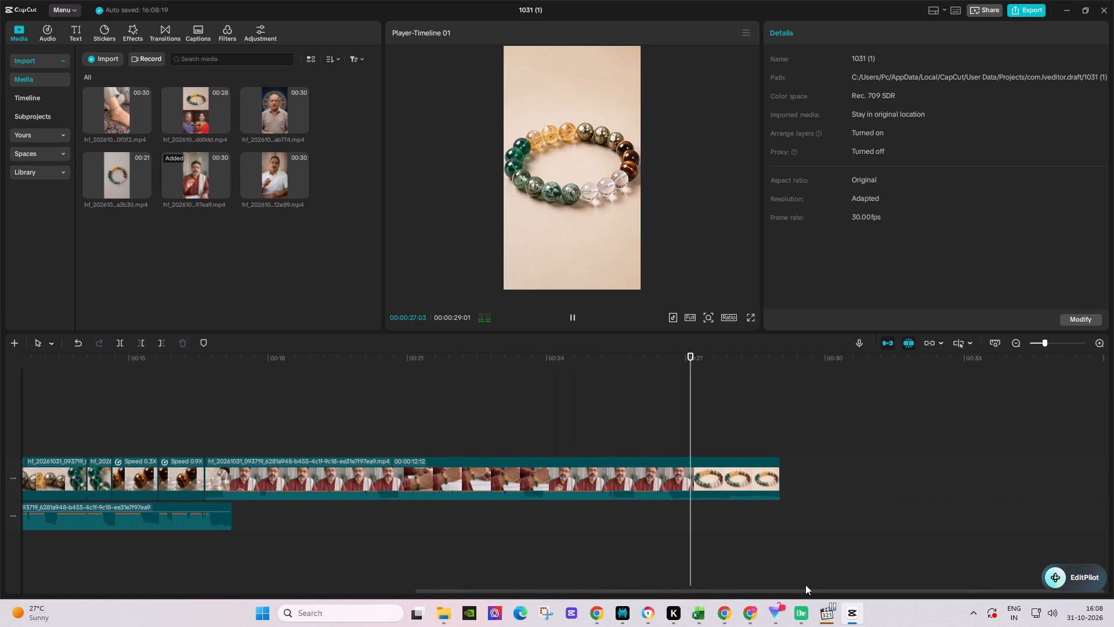
key("space")
key("space")
key("space")
left_click(158, 337)
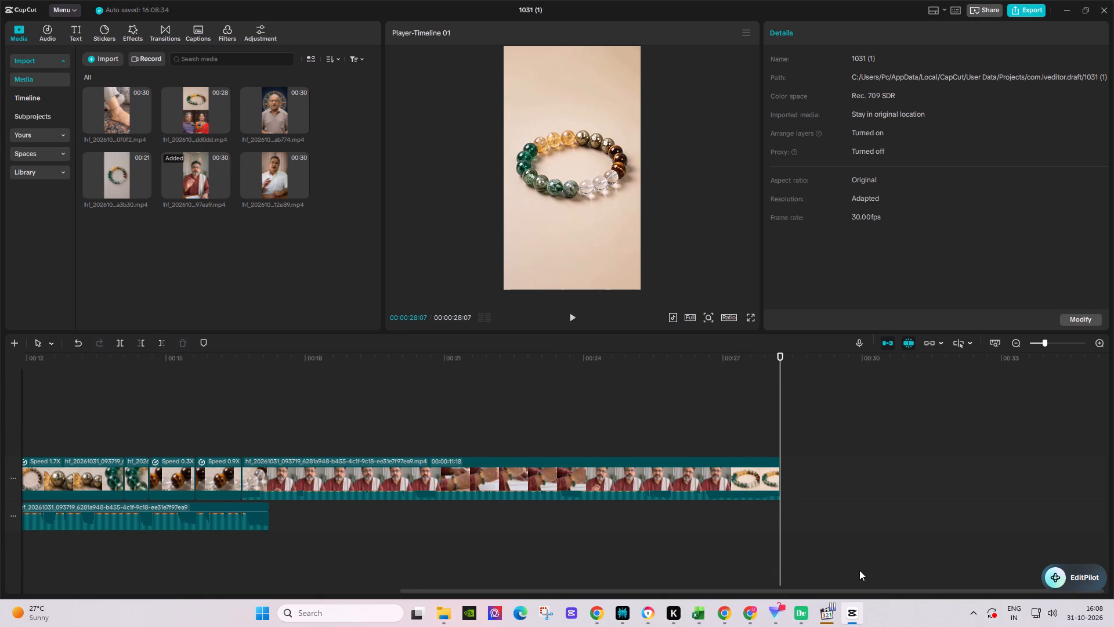
Replay the video from the start and examine the gold coin and notebook shot, stopping at 00:00:05:04.
left_click_drag(799, 589, 172, 589)
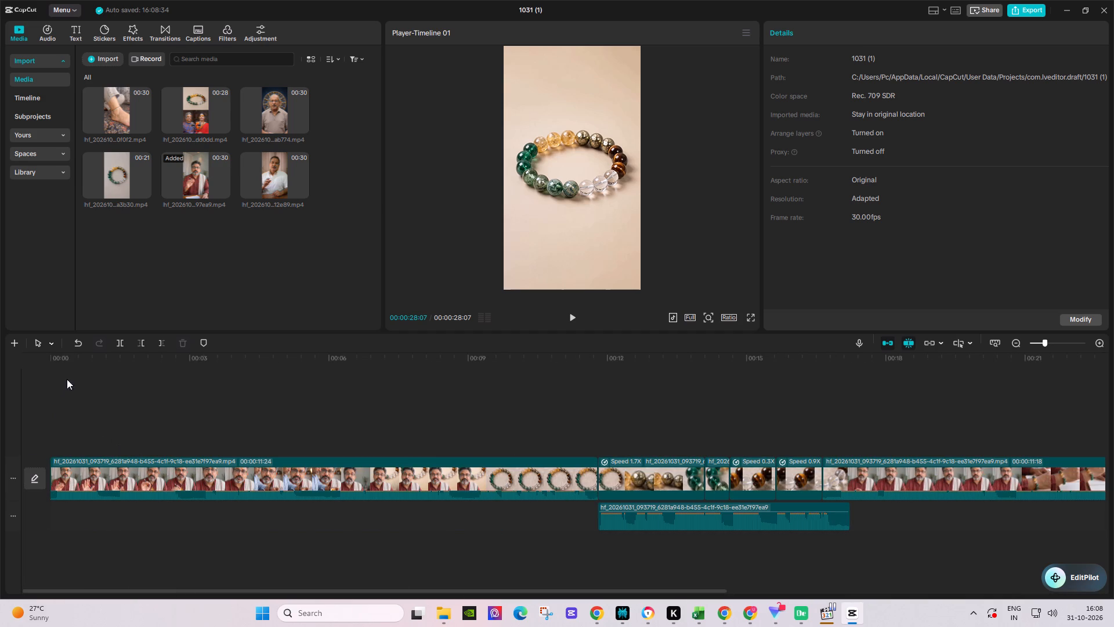
left_click_drag(72, 349, 0, 349)
left_click_drag(65, 359, 20, 359)
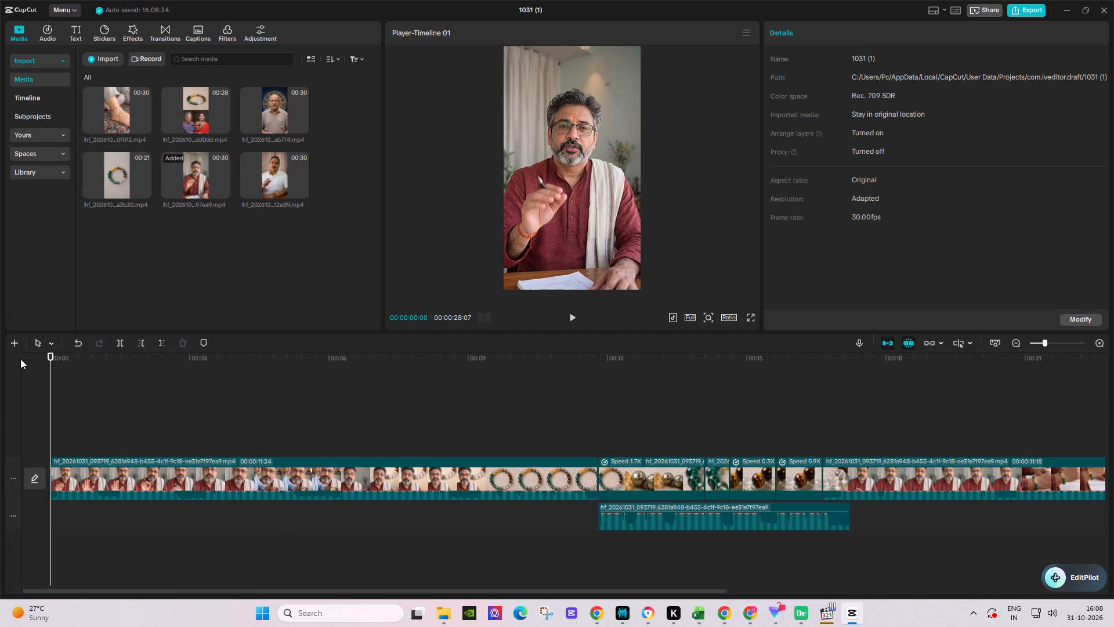
key("space")
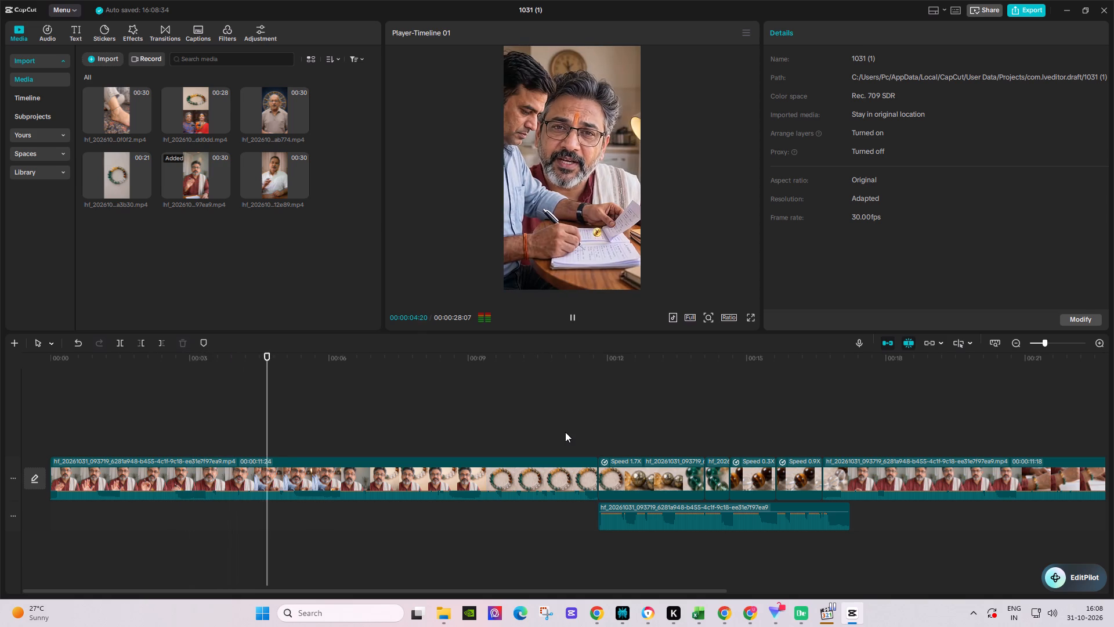
key("space")
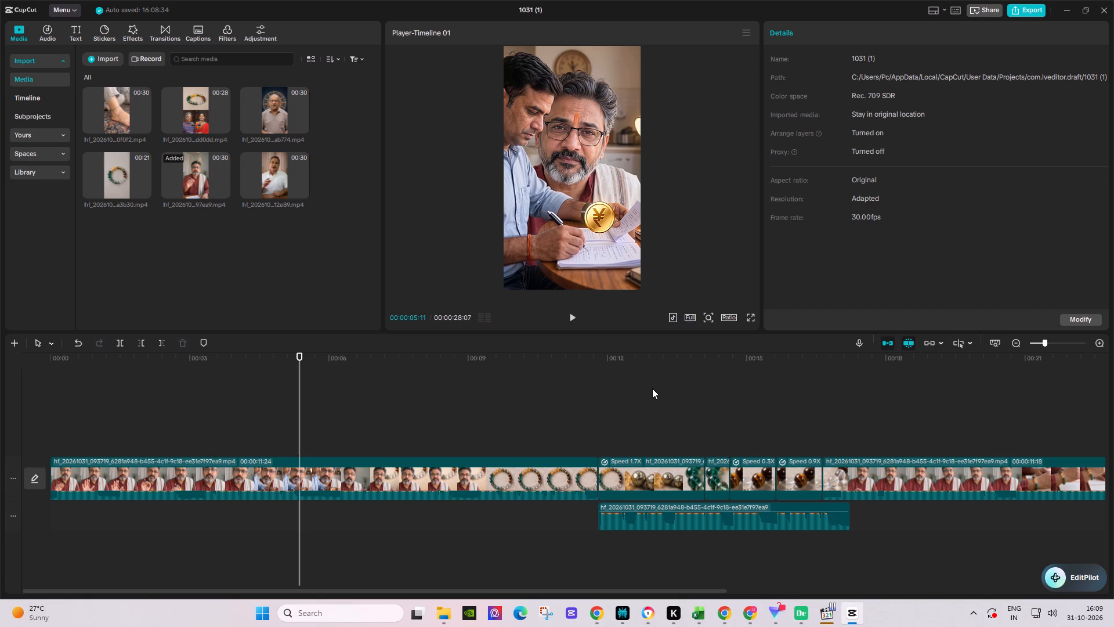
key("space")
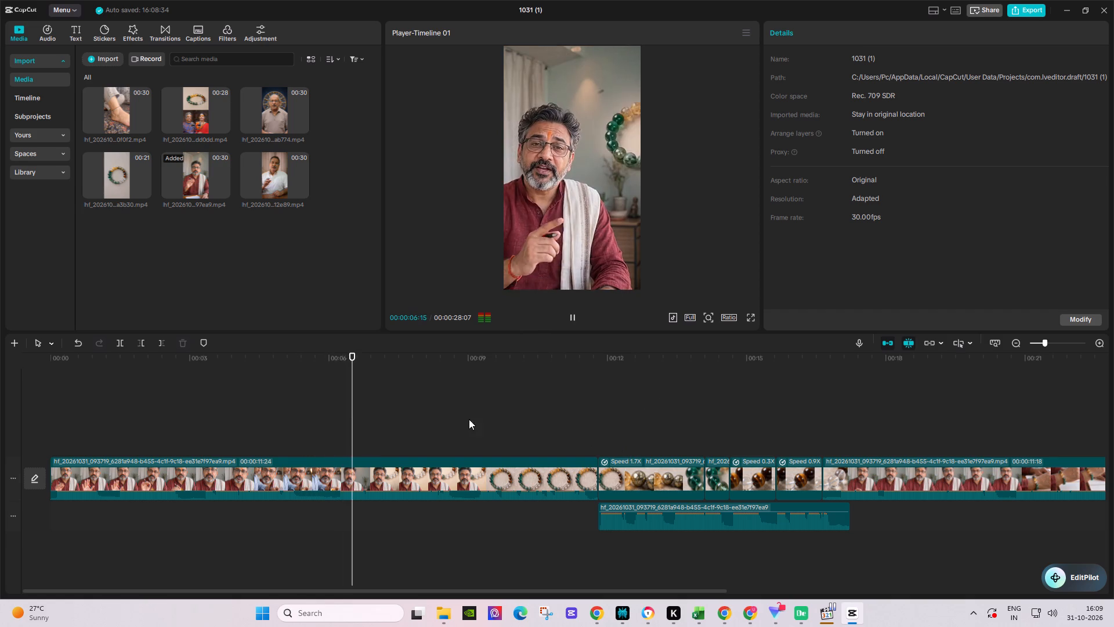
key("space")
left_click(262, 366)
key("space")
left_click(234, 365)
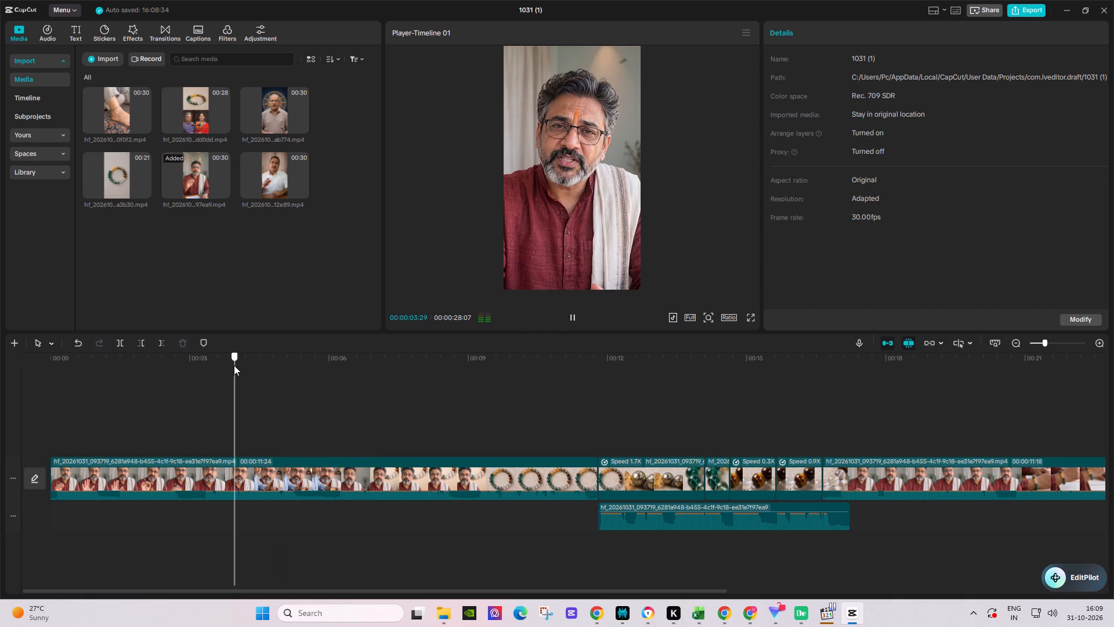
key("space")
key("space")
key("space")
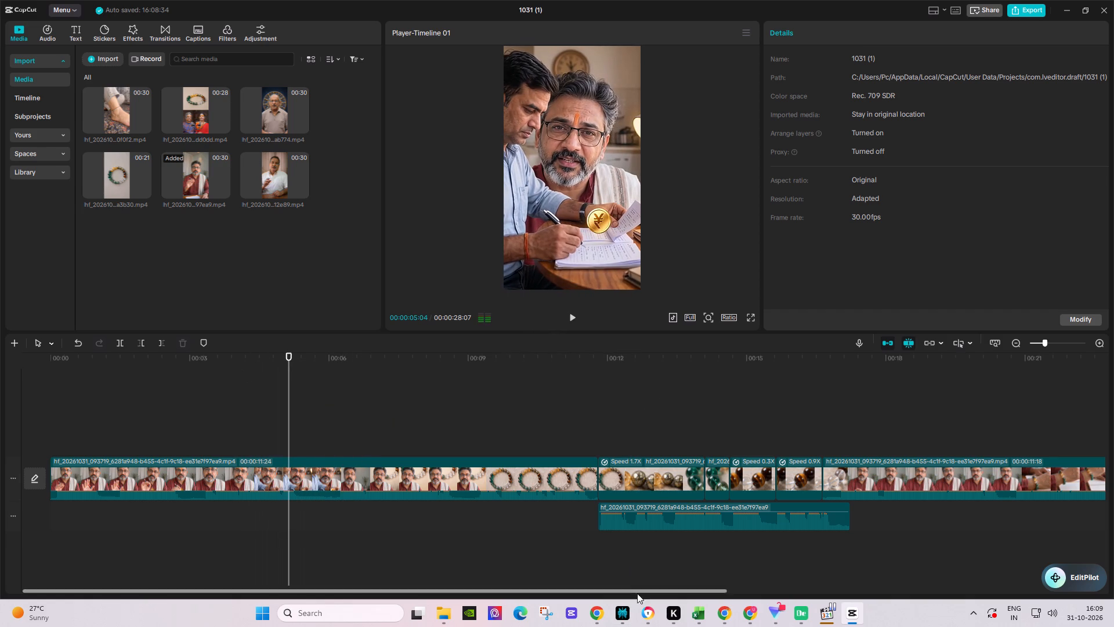
Switch to Chrome and search Pinterest for "money problem".
left_click(602, 617)
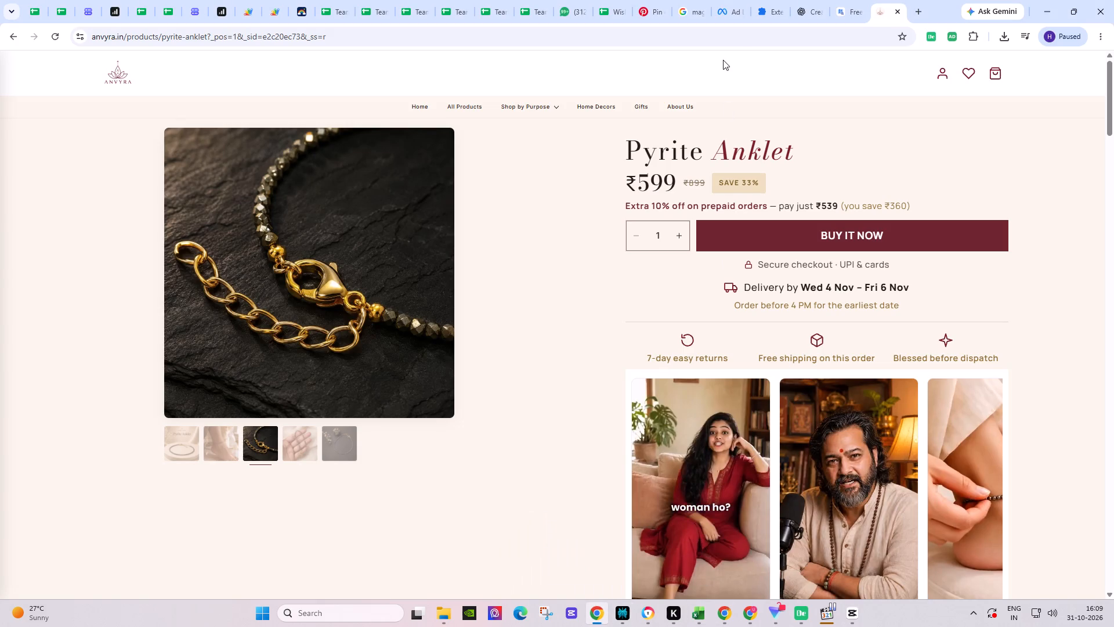
left_click(917, 15)
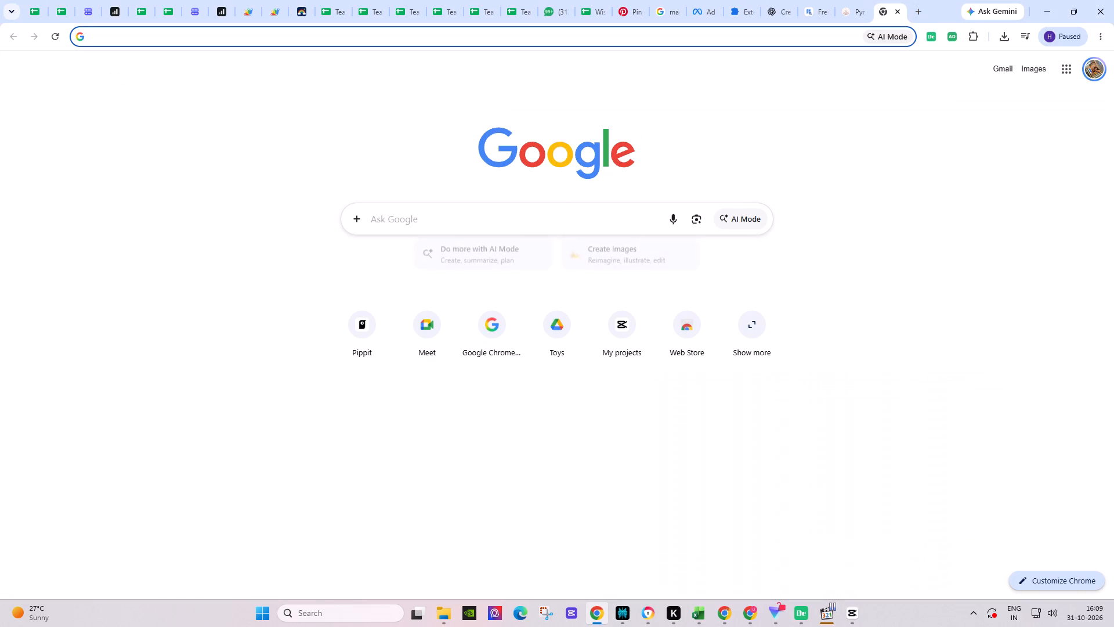
left_click(549, 212)
left_click(628, 6)
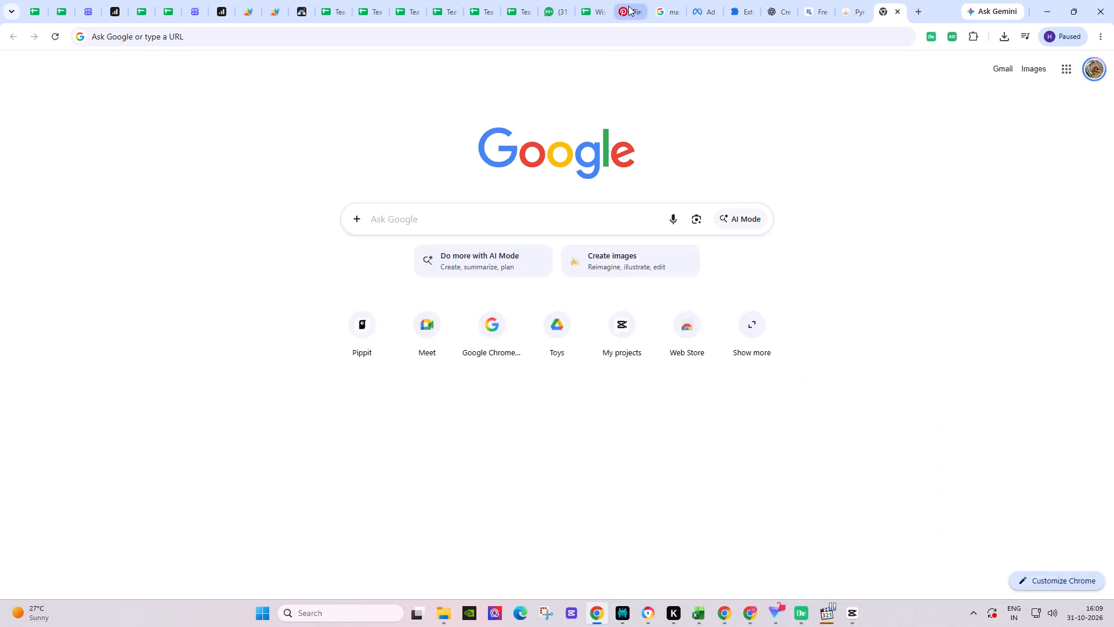
left_click(591, 67)
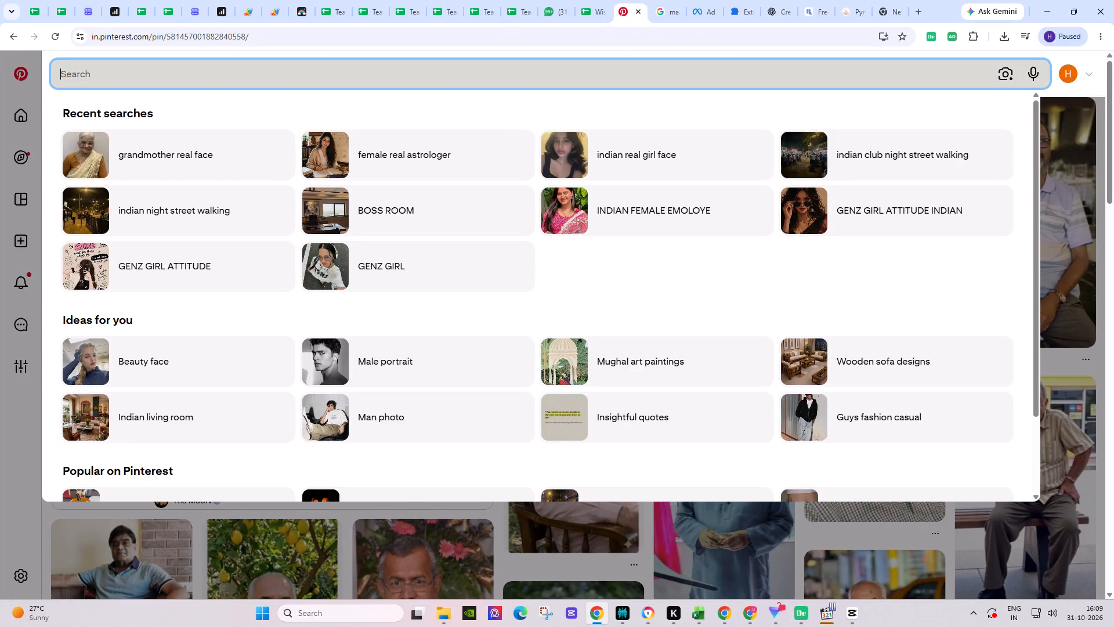
key("c")
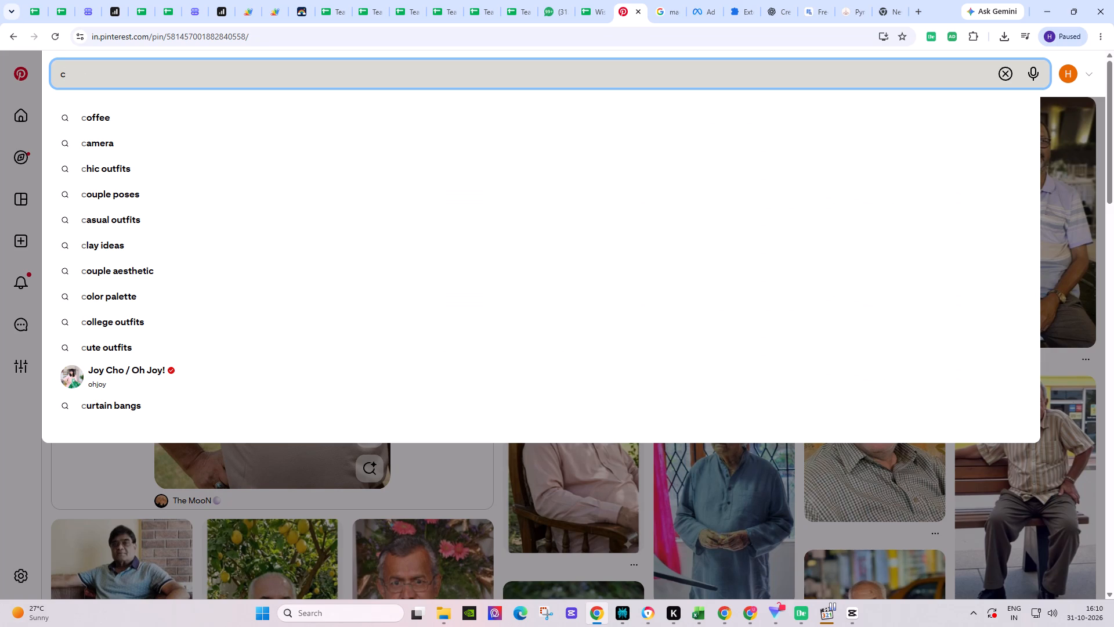
key("BackSpace")
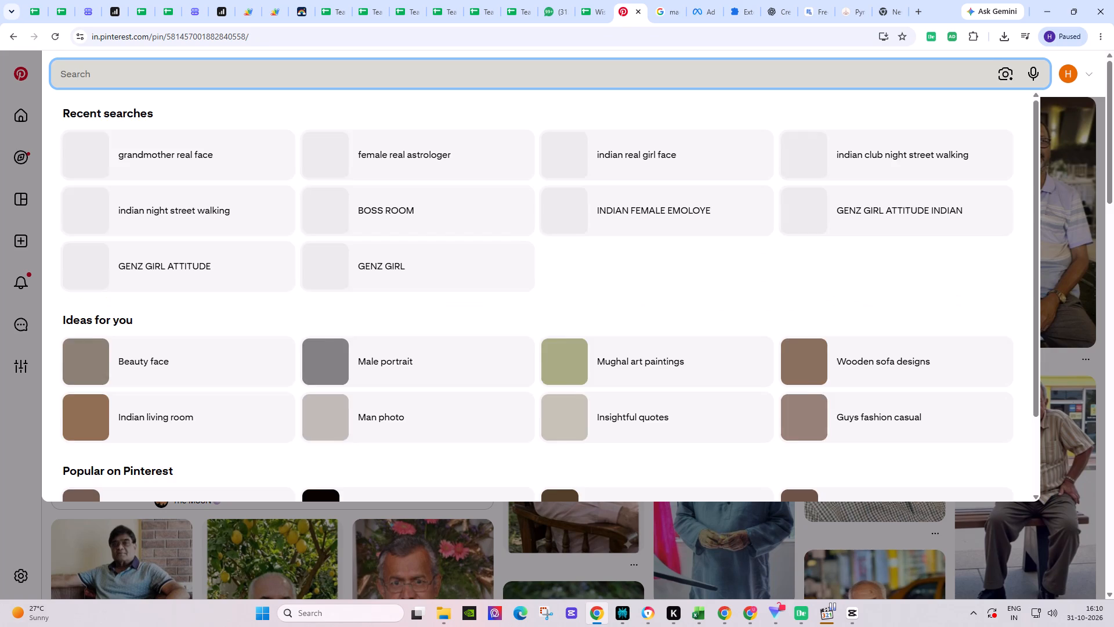
type("pro")
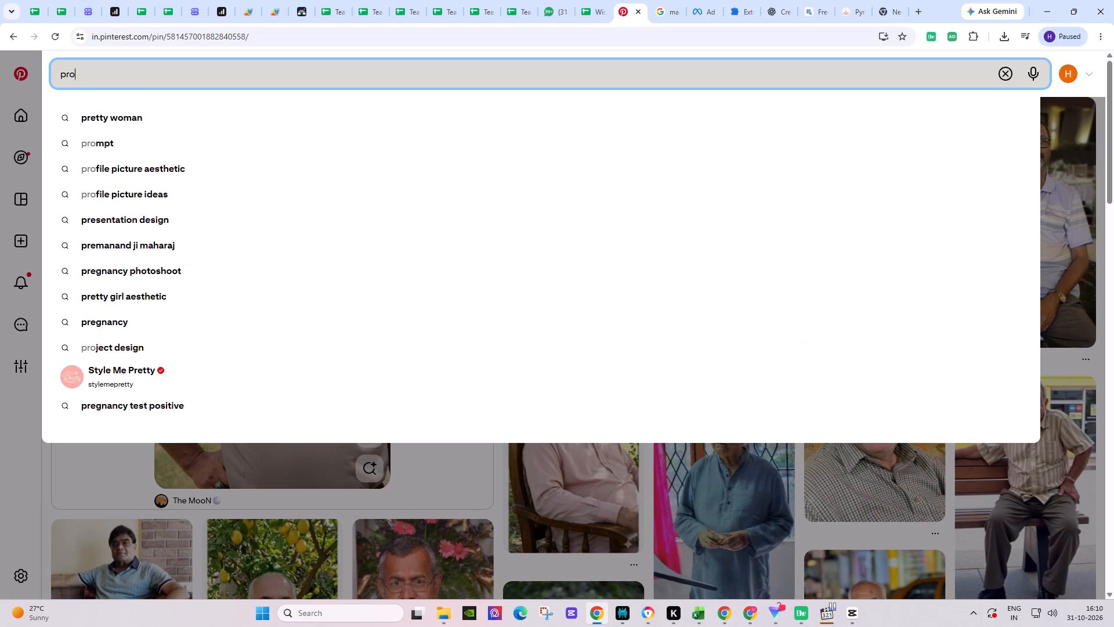
key("b")
key("BackSpace")
key("BackSpace")
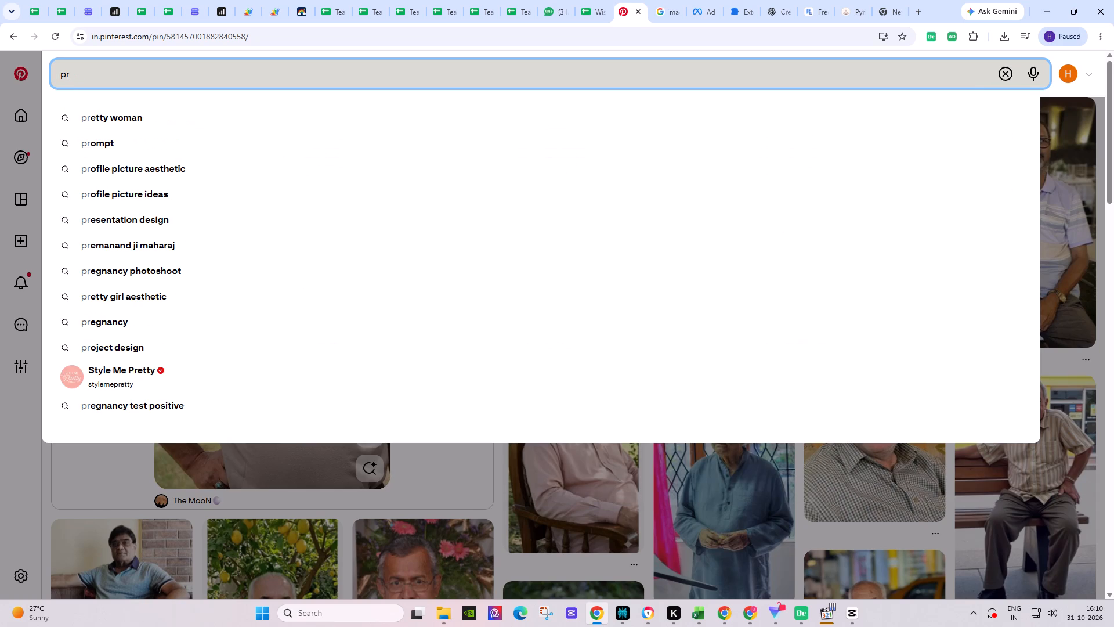
key("BackSpace")
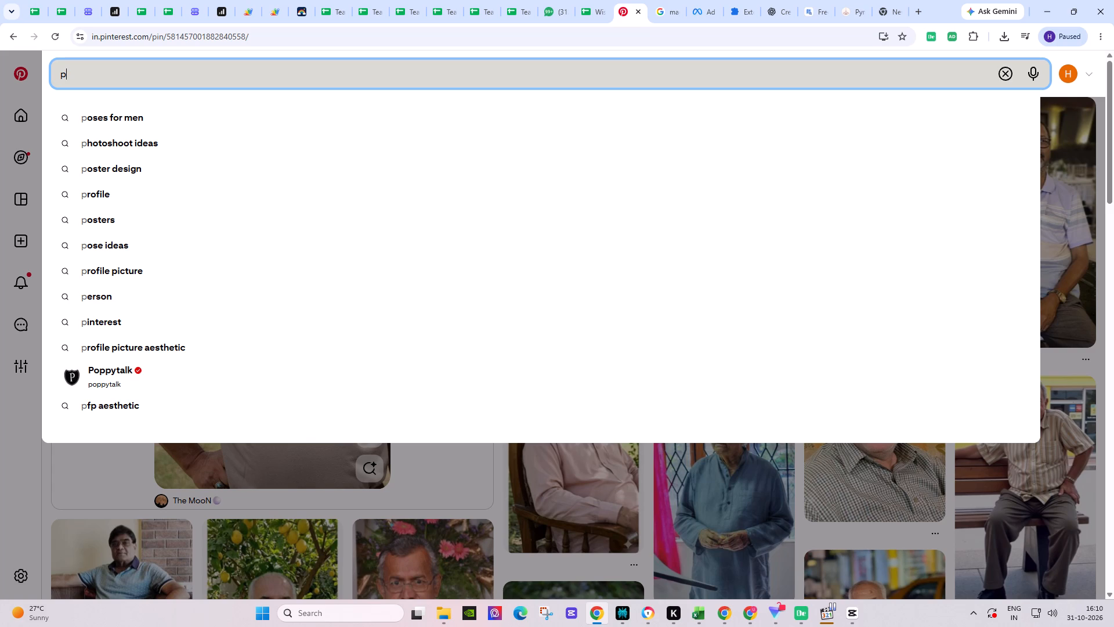
key("BackSpace")
type("money problem")
key("Return")
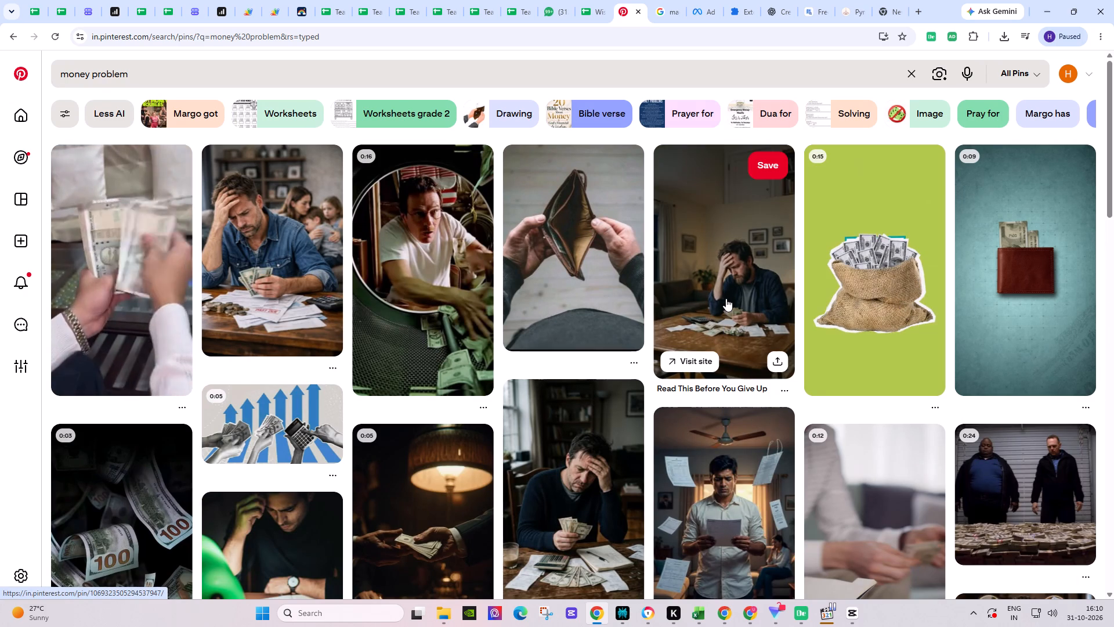
Refine the Pinterest search to "money problem inidan".
scroll(540, 381, "down", 1)
left_click(193, 73)
key("space")
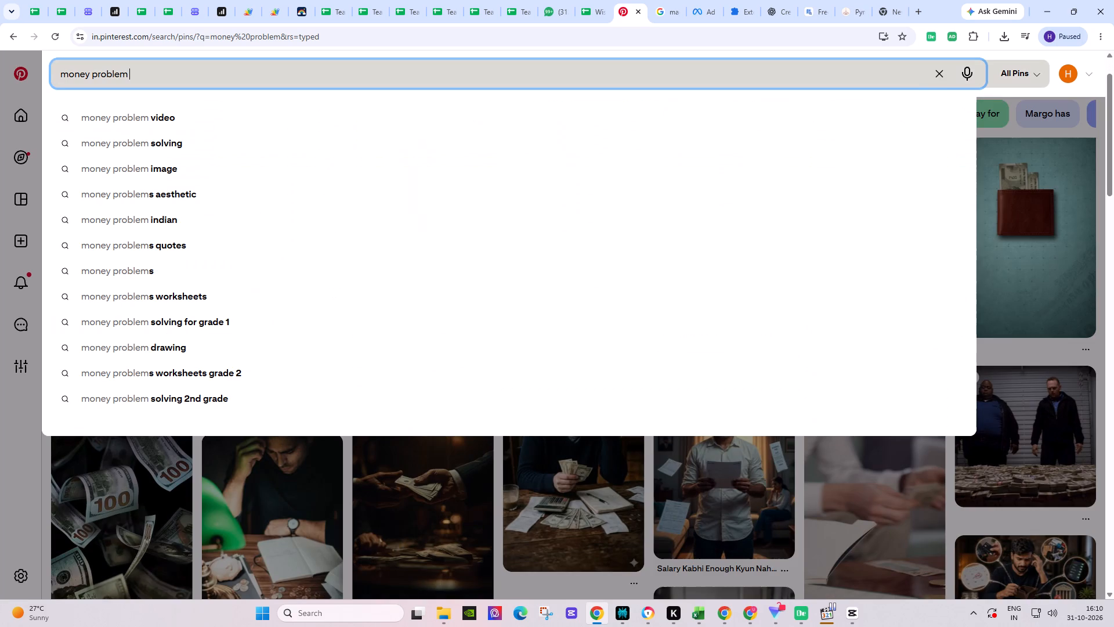
type("inidan")
key("Return")
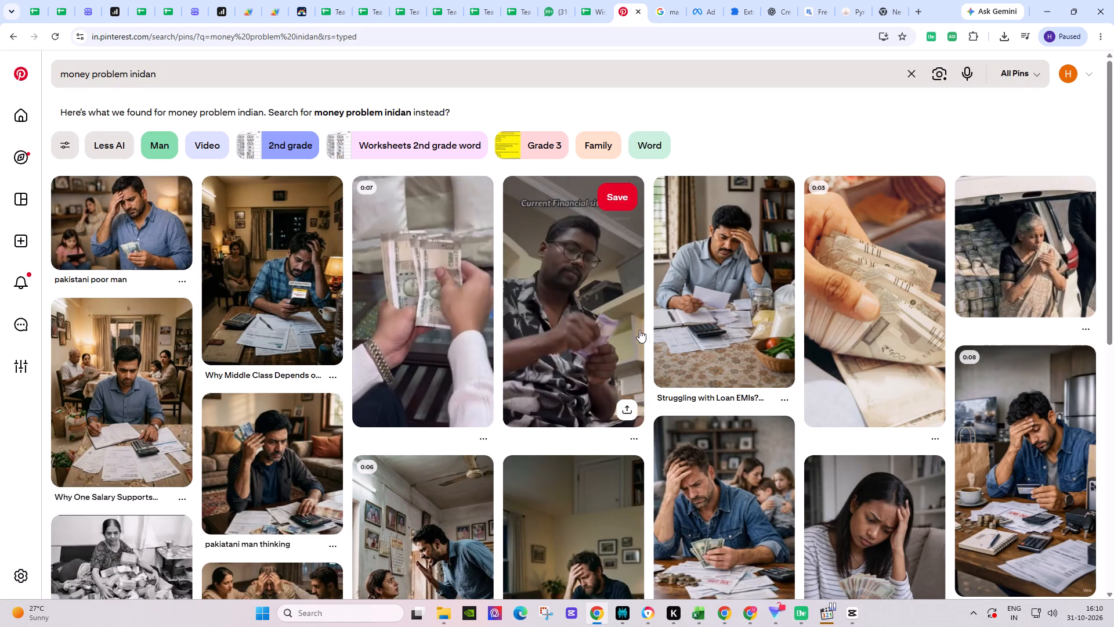
Open the "Why One Salary Supports Whole Family in India" pin and save its image to the Downloads folder.
left_click(313, 267)
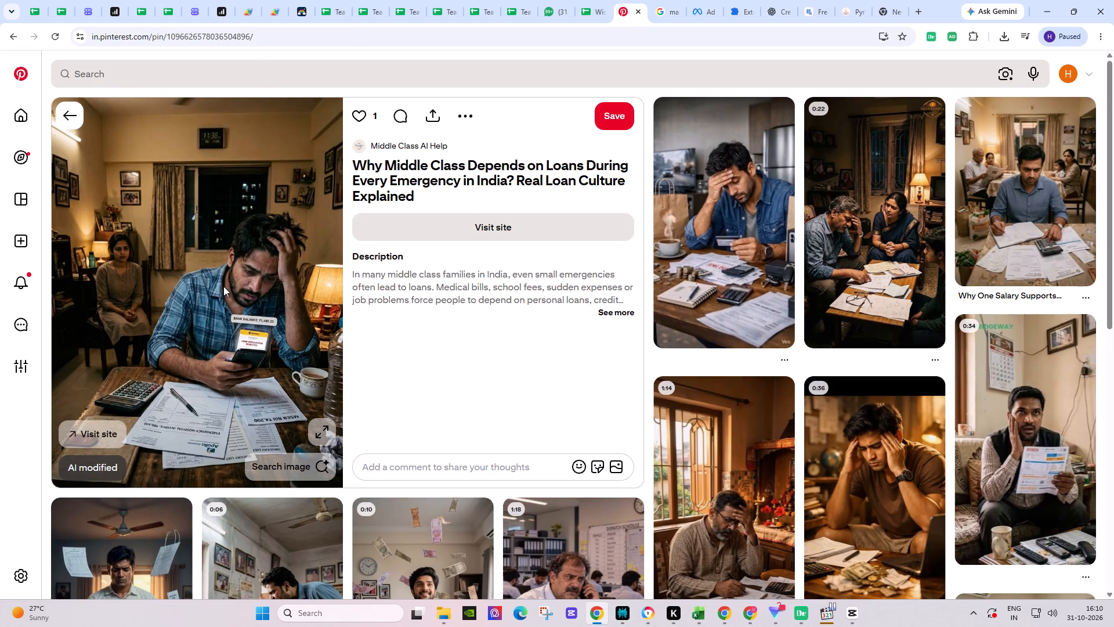
right_click(164, 206)
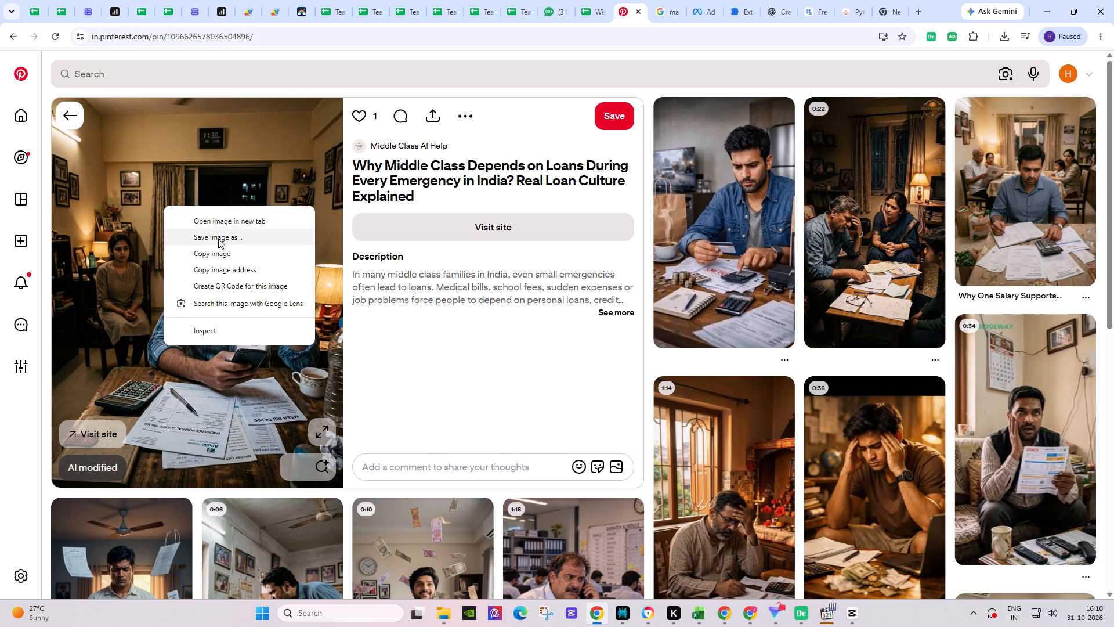
left_click(994, 196)
right_click(242, 273)
left_click(274, 308)
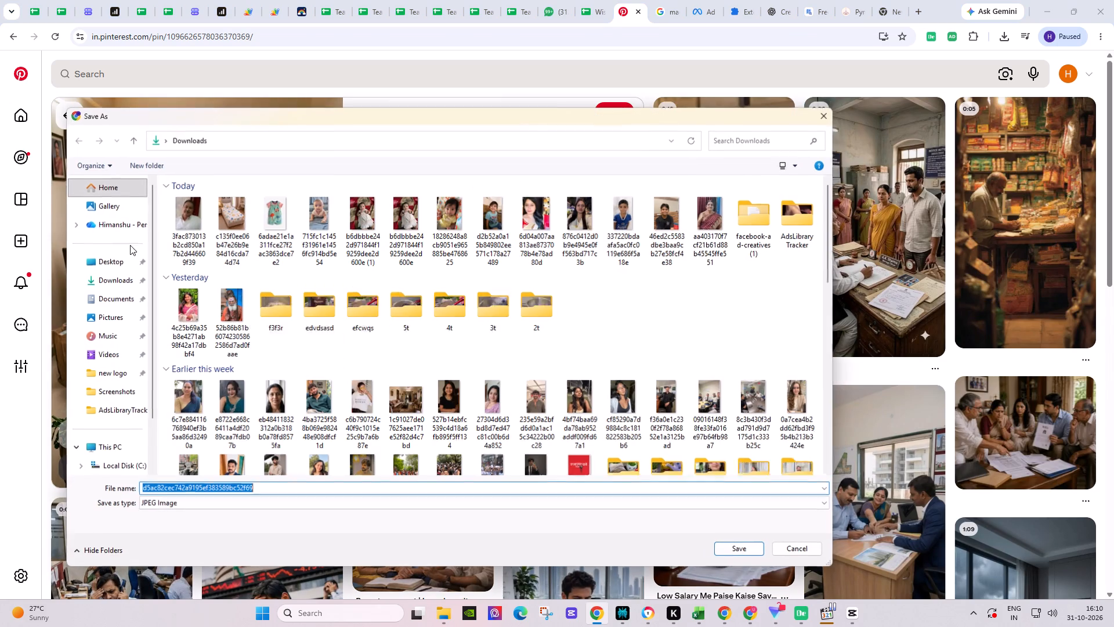
left_click(115, 276)
left_click(751, 549)
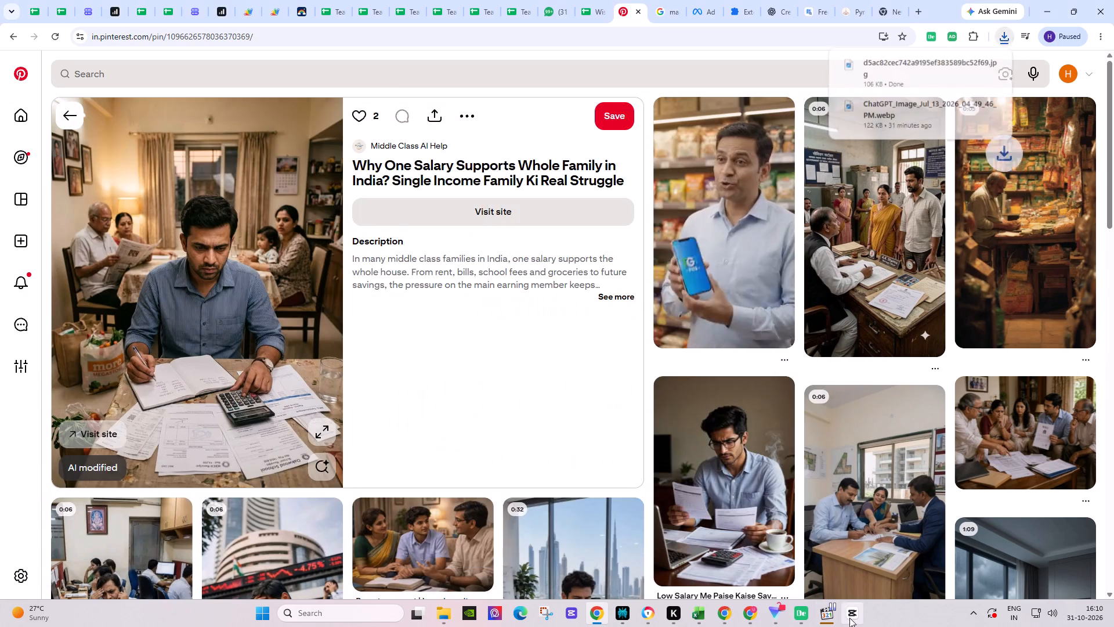
Switch back to CapCut, import the saved Pinterest image and place it on a track above the main clip at 00:00:05:04.
left_click(850, 618)
left_click(98, 60)
left_click(106, 83)
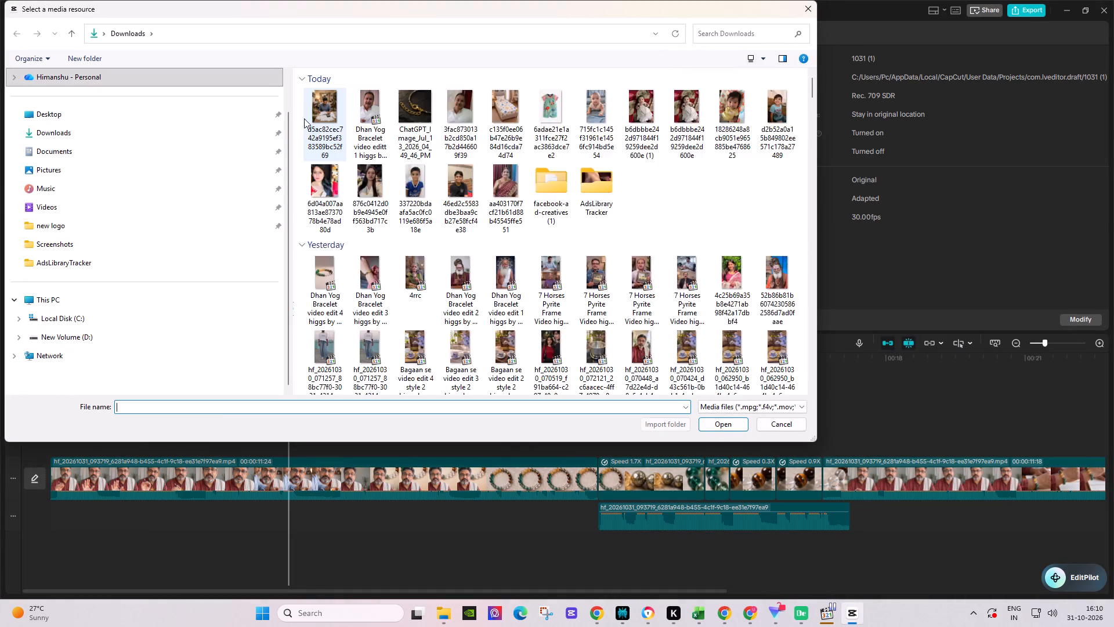
double_click(313, 111)
left_click_drag(128, 240, 290, 428)
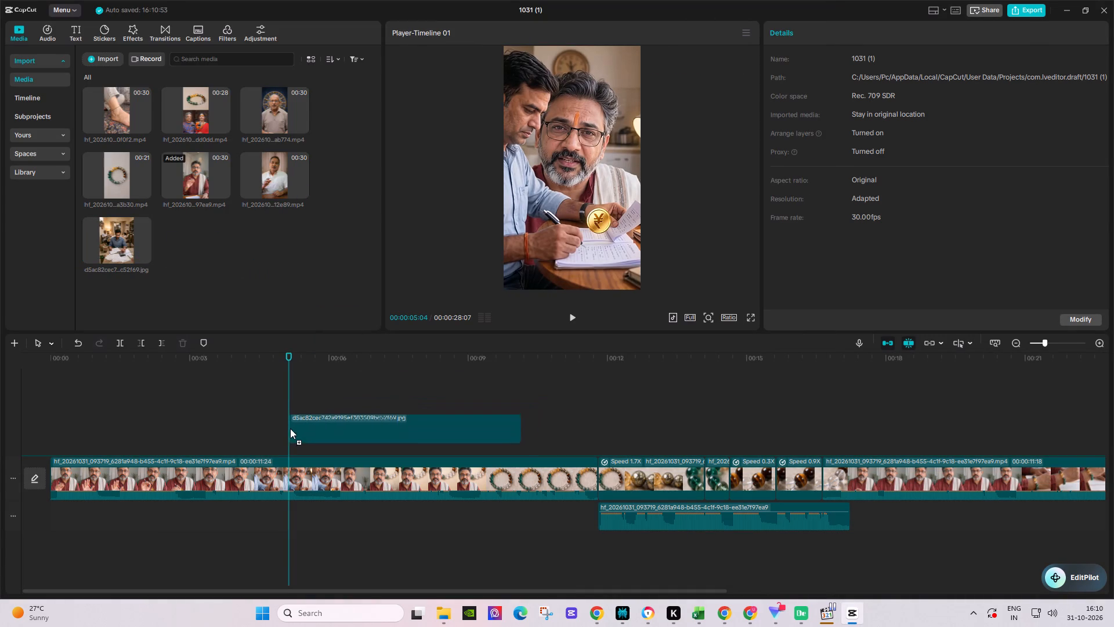
Move the overlay image earlier on its track so it starts at about 00:00:03:29, checking its timing against the speech.
left_click_drag(290, 428, 256, 441)
left_click(220, 376)
key("space")
key("space")
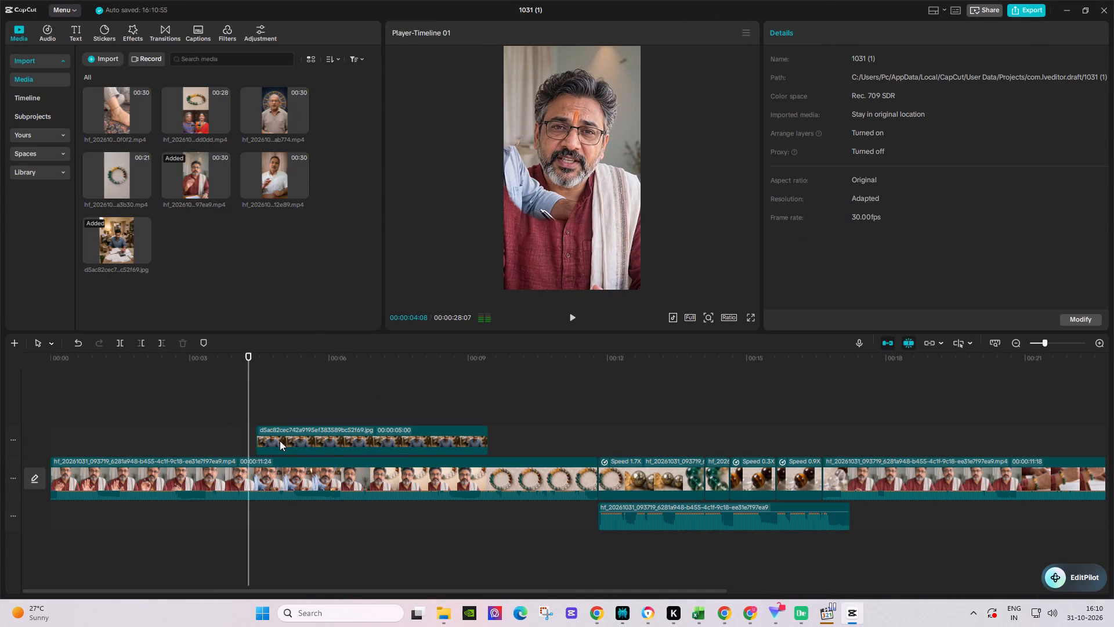
left_click_drag(280, 441, 273, 440)
left_click(218, 361)
key("space")
key("space")
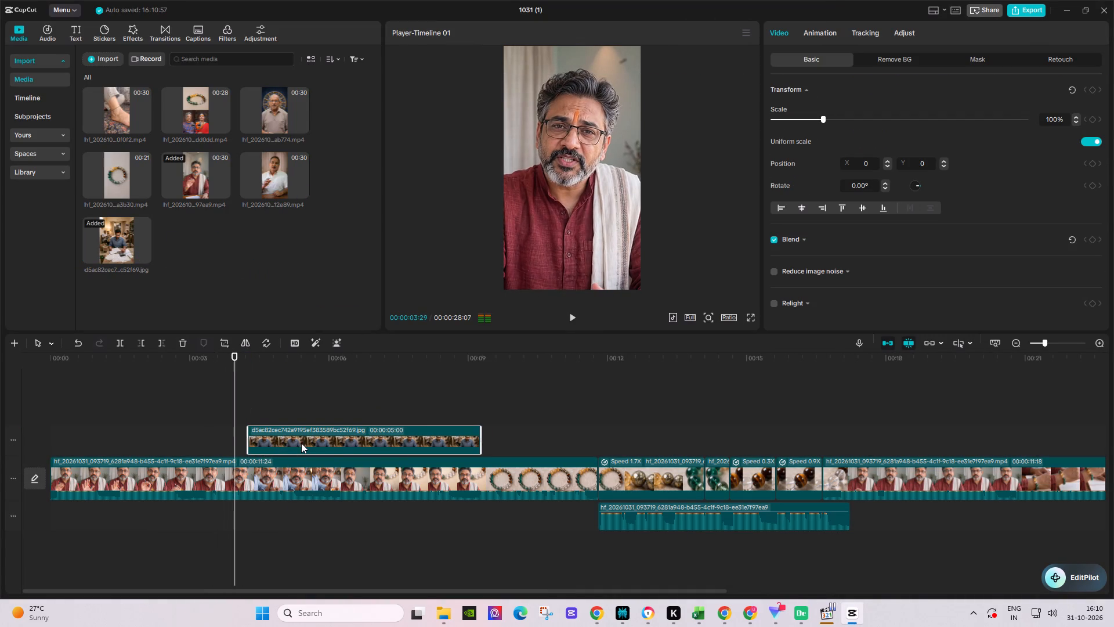
left_click_drag(301, 444, 290, 445)
Play through the covered shot and trim the overlay image's end to 00:00:05:18.
key("space")
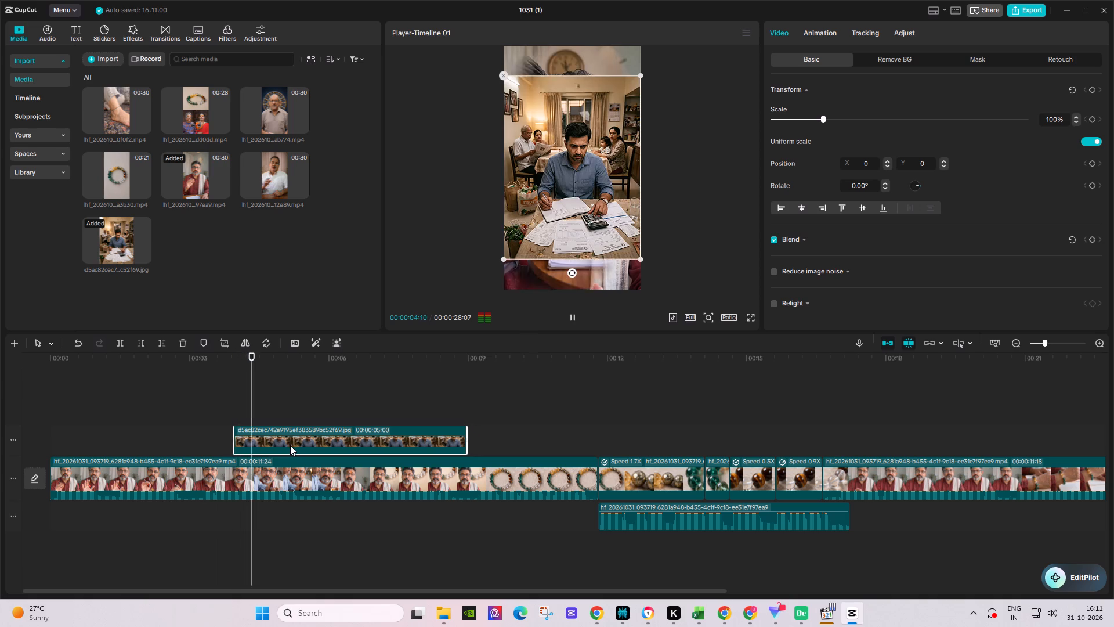
key("space")
key("space")
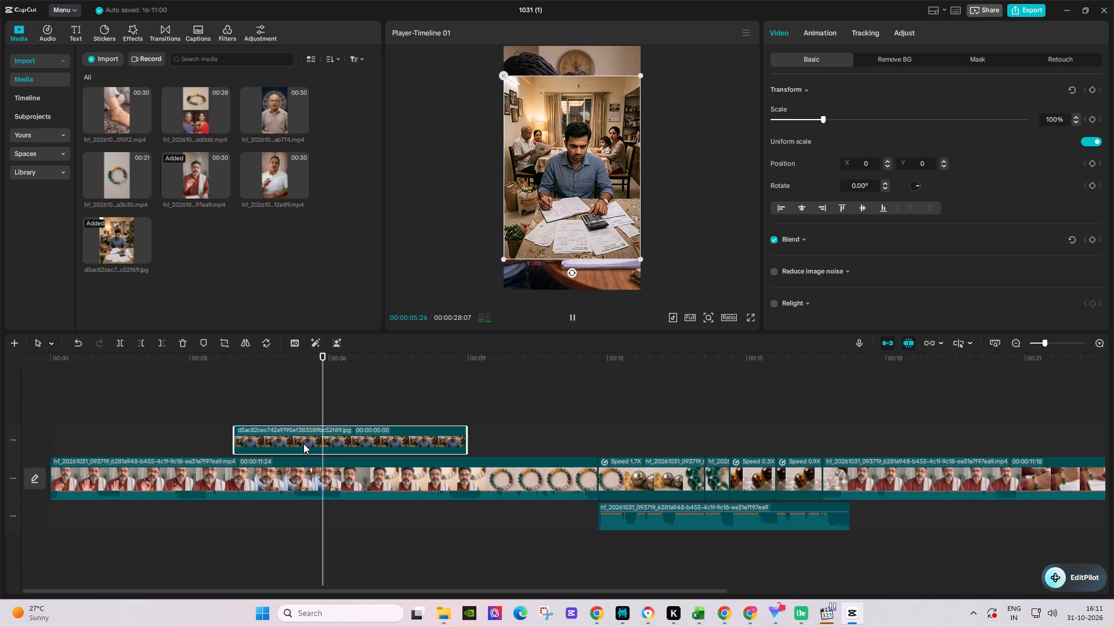
key("space")
left_click(277, 360)
key("space")
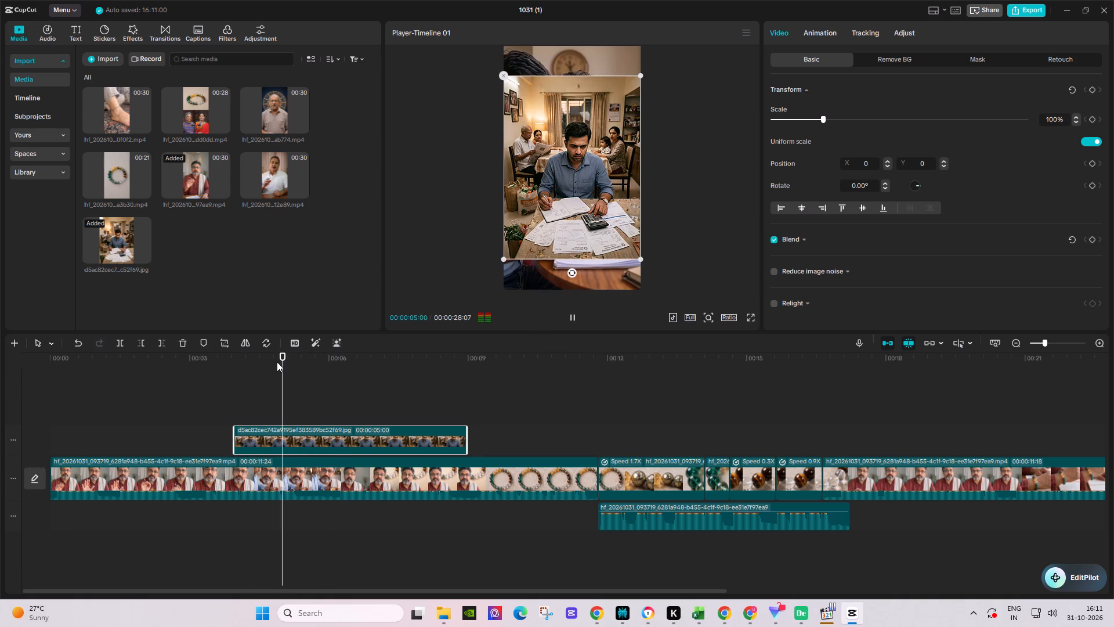
key("space")
key("space")
key("space")
left_click(163, 343)
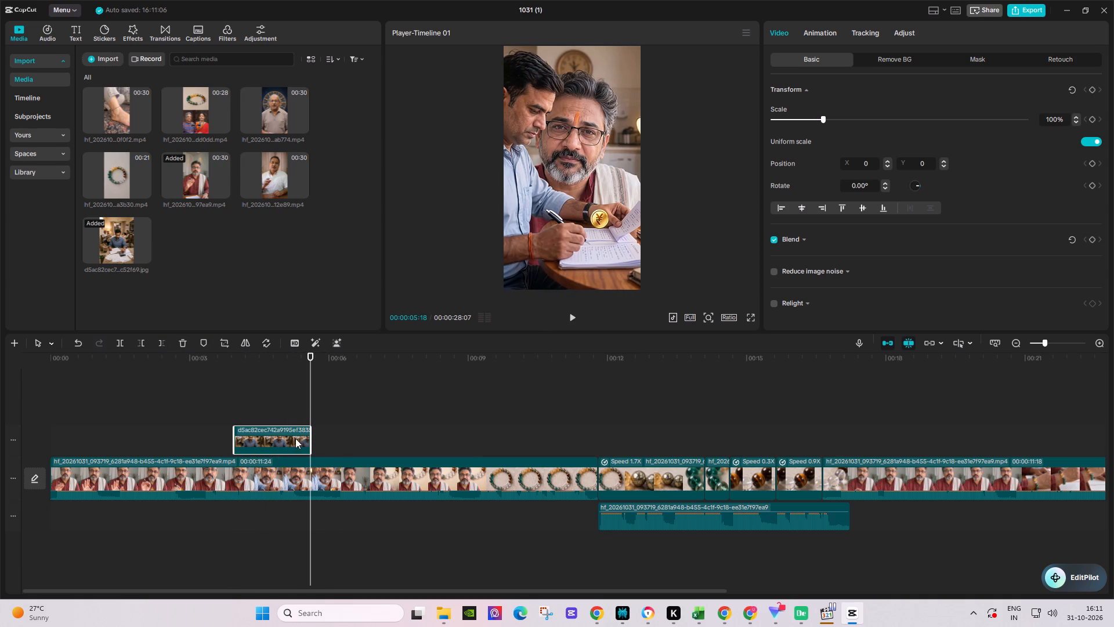
Enlarge the overlay image to 132% with transform keyframes at 00:00:03:29, zoom it to 151% at 00:00:05:17, and play it back.
left_click_drag(243, 368, 236, 368)
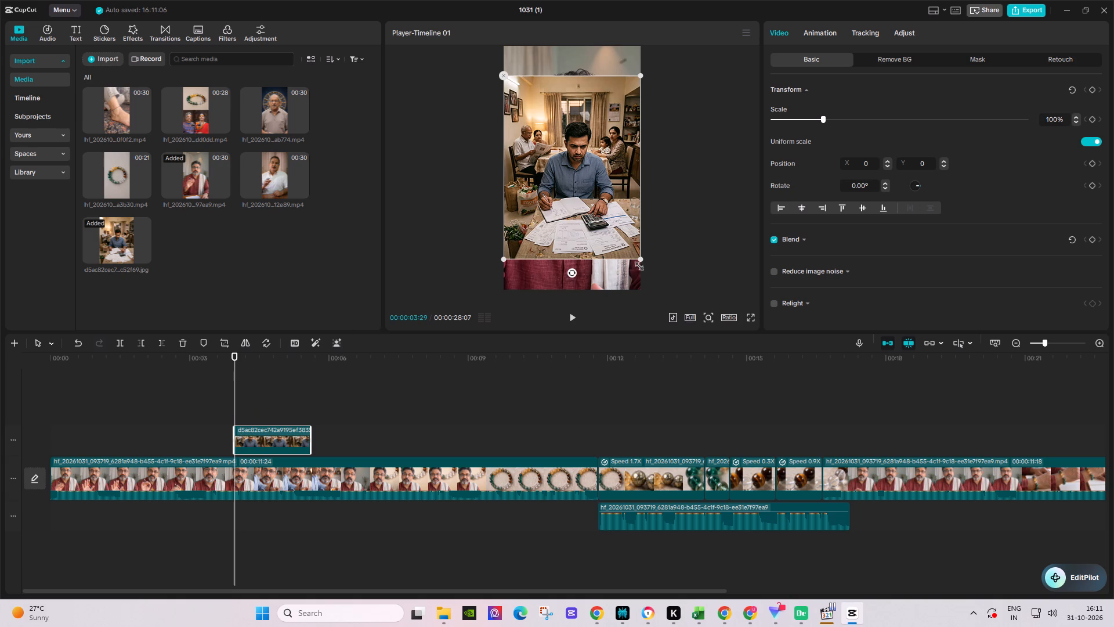
left_click_drag(637, 261, 665, 310)
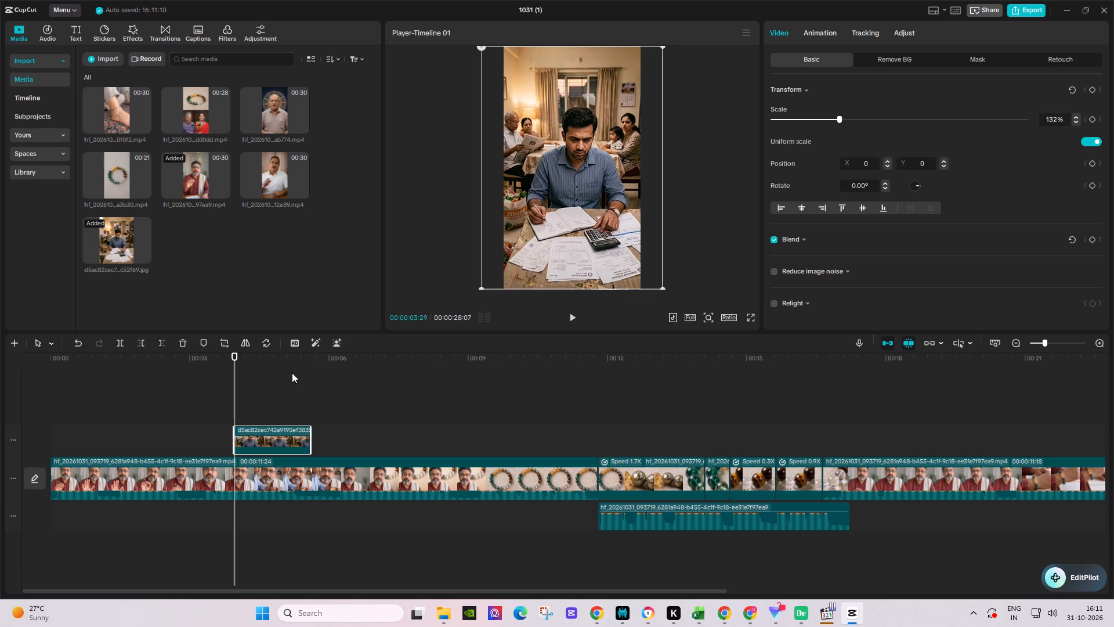
left_click(1094, 93)
left_click(317, 358)
key("Left")
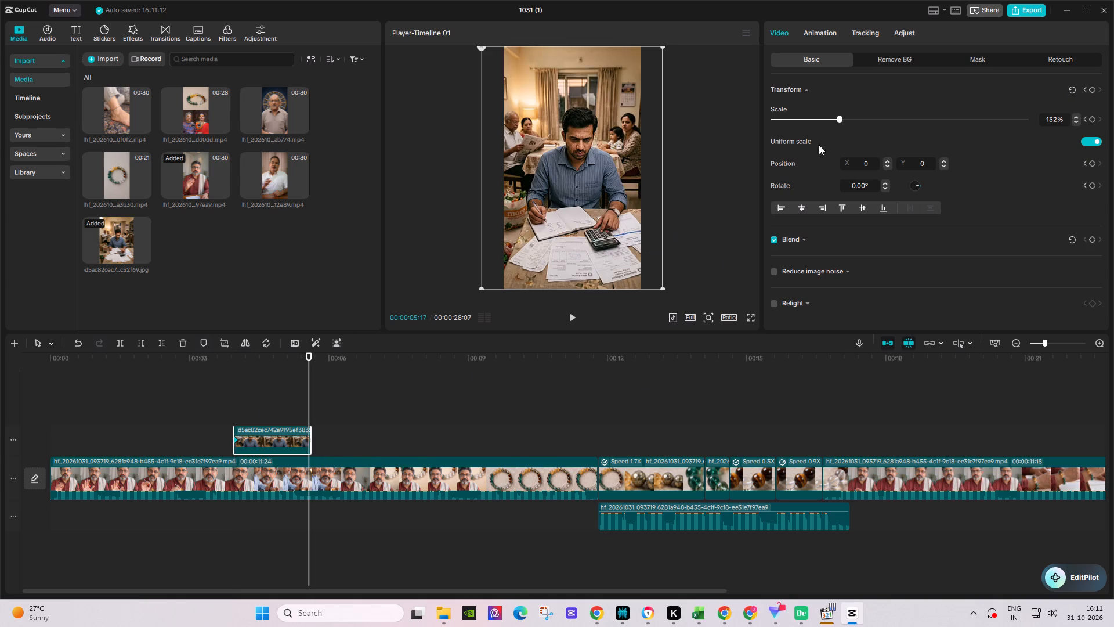
left_click_drag(839, 119, 848, 121)
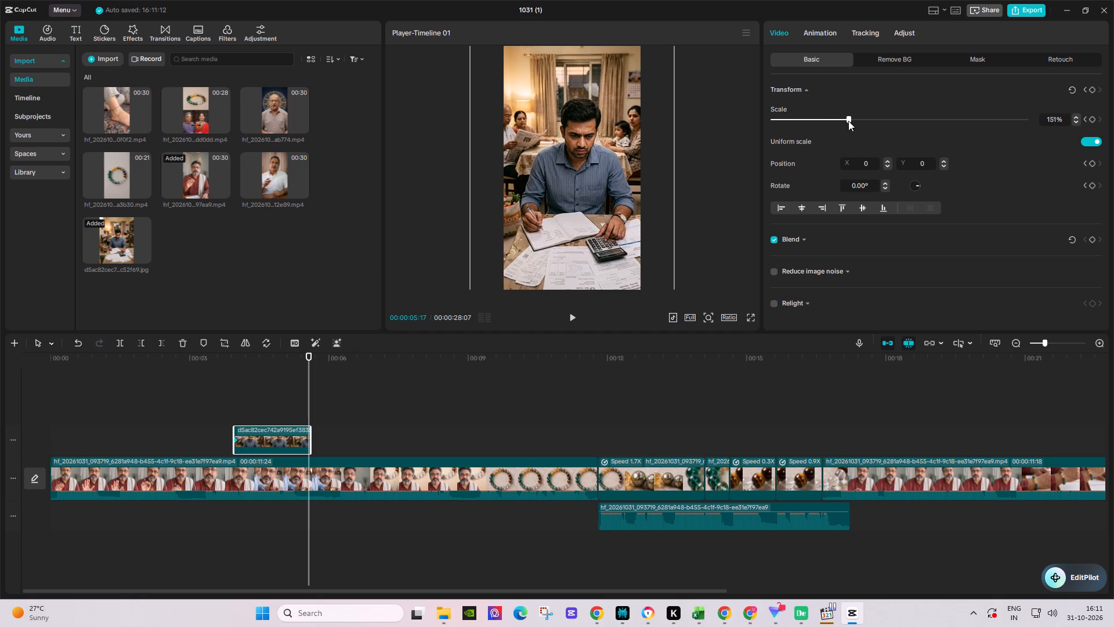
left_click_drag(848, 121, 848, 121)
left_click(220, 391)
key("space")
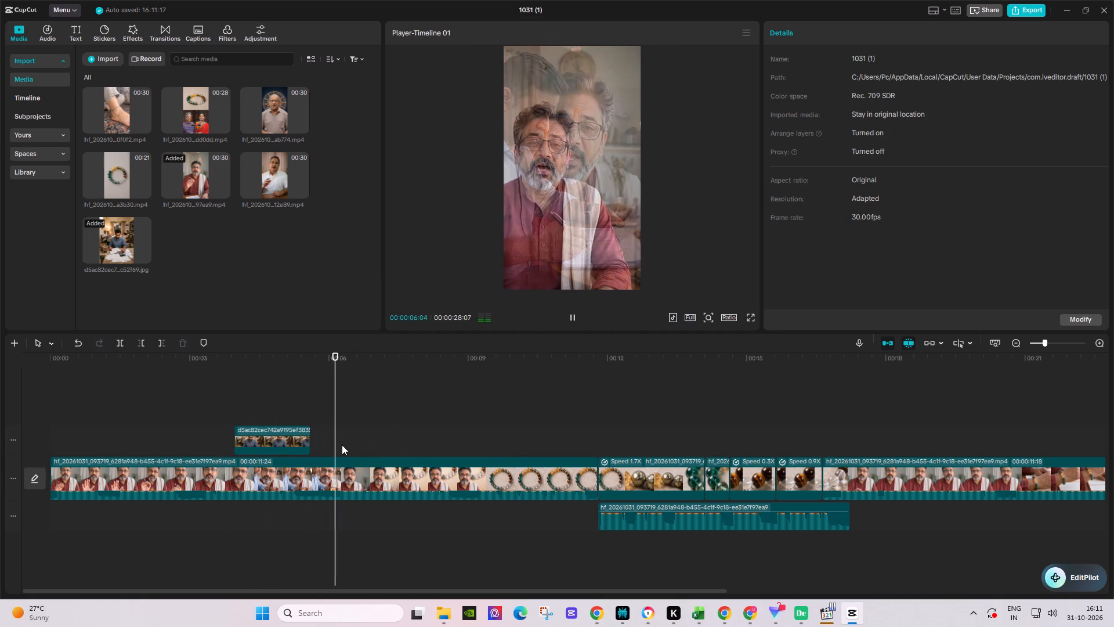
key("space")
Split the main clip at 00:00:05:18, where the overlay image ends, and trim the second part's start by about 18 frames.
left_click(304, 438)
left_click(310, 365)
left_click(317, 478)
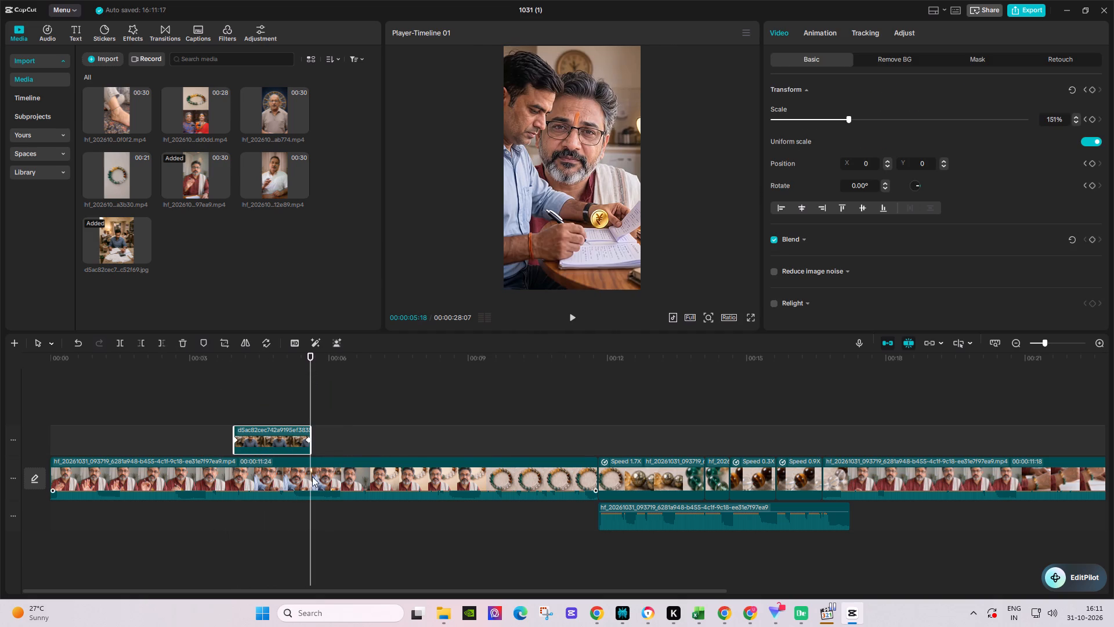
left_click(120, 347)
left_click_drag(311, 463, 330, 466)
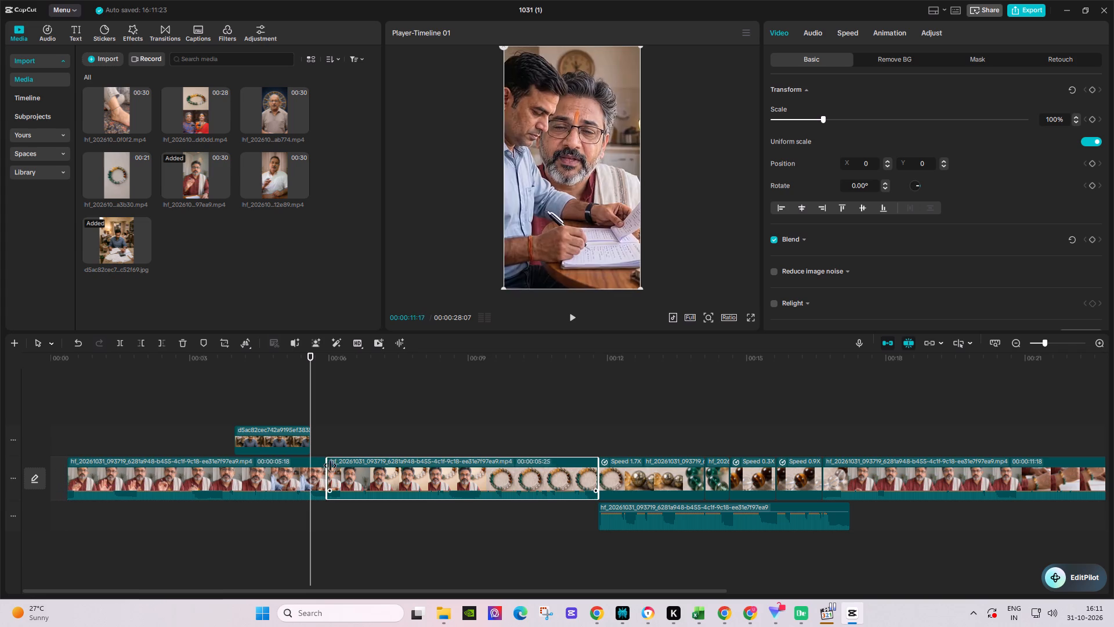
left_click_drag(330, 466, 339, 468)
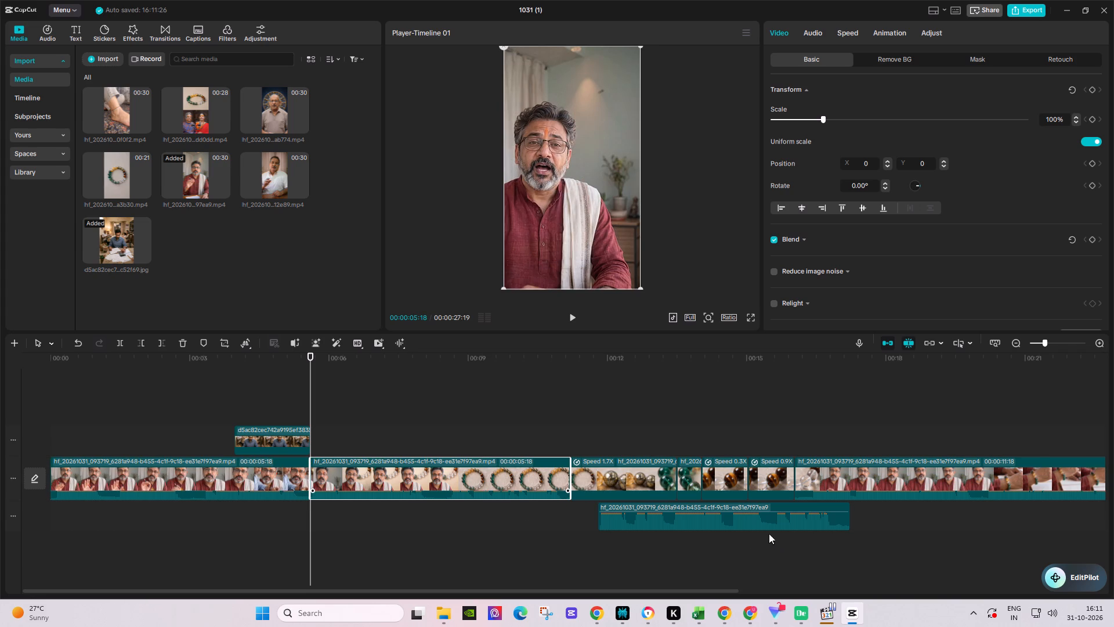
Move the separate audio clip earlier to line up with the start of the 1.7X-speed clip, and play from the timeline's beginning.
left_click_drag(730, 523, 703, 522)
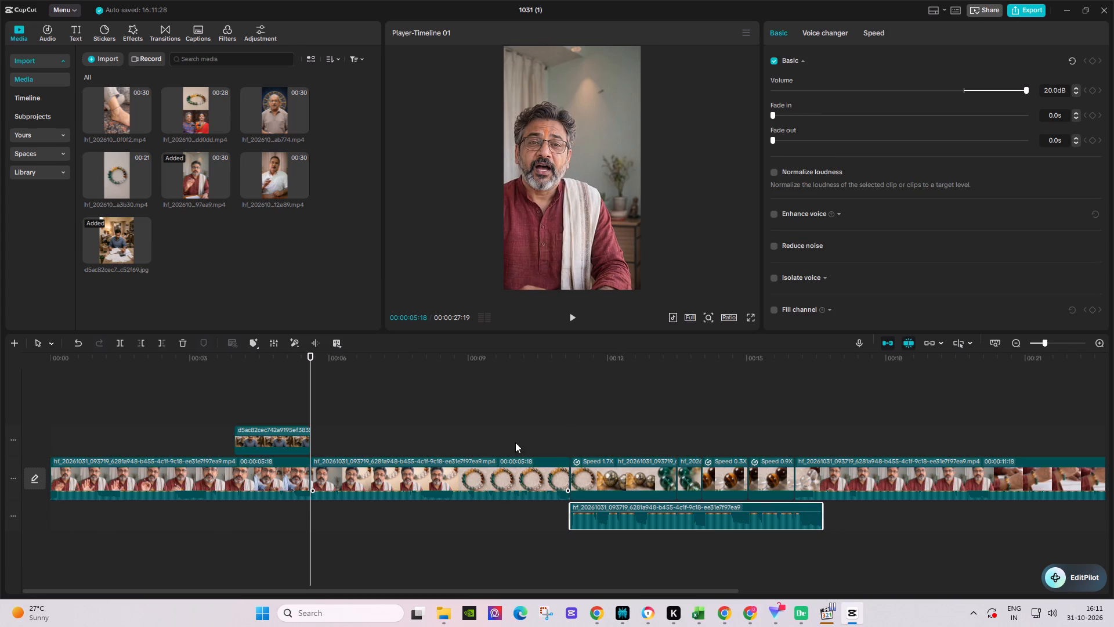
left_click_drag(186, 373, 17, 371)
left_click_drag(67, 358, 17, 357)
key("space")
key("space")
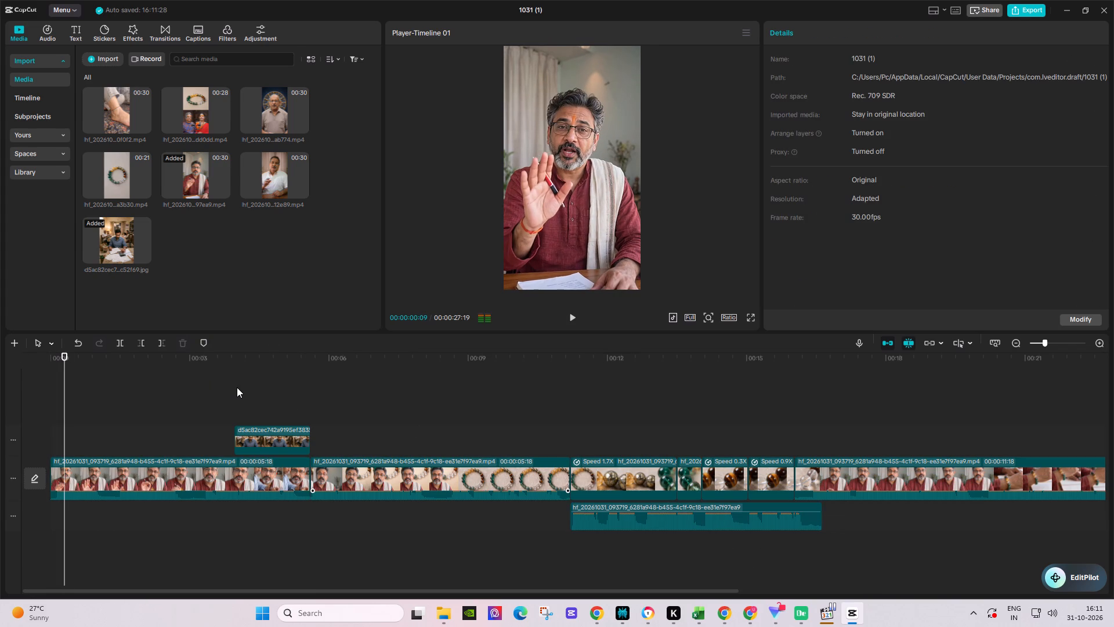
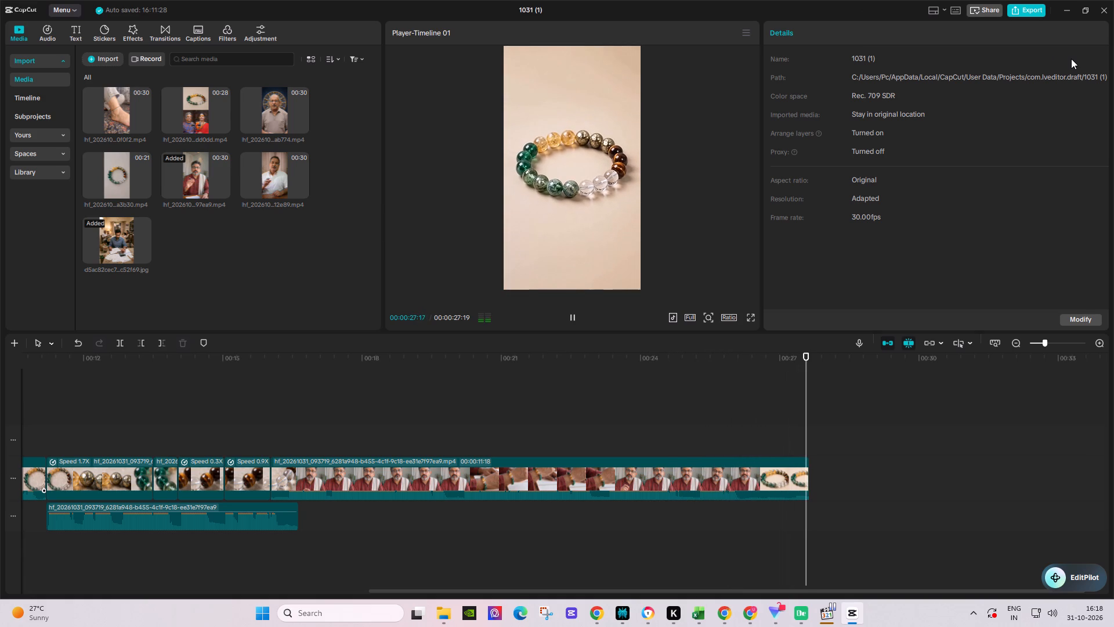
Play the edited timeline from the beginning past the bracelet close-ups to 00:00:17:08, checking the cuts and audio alignment.
key("space")
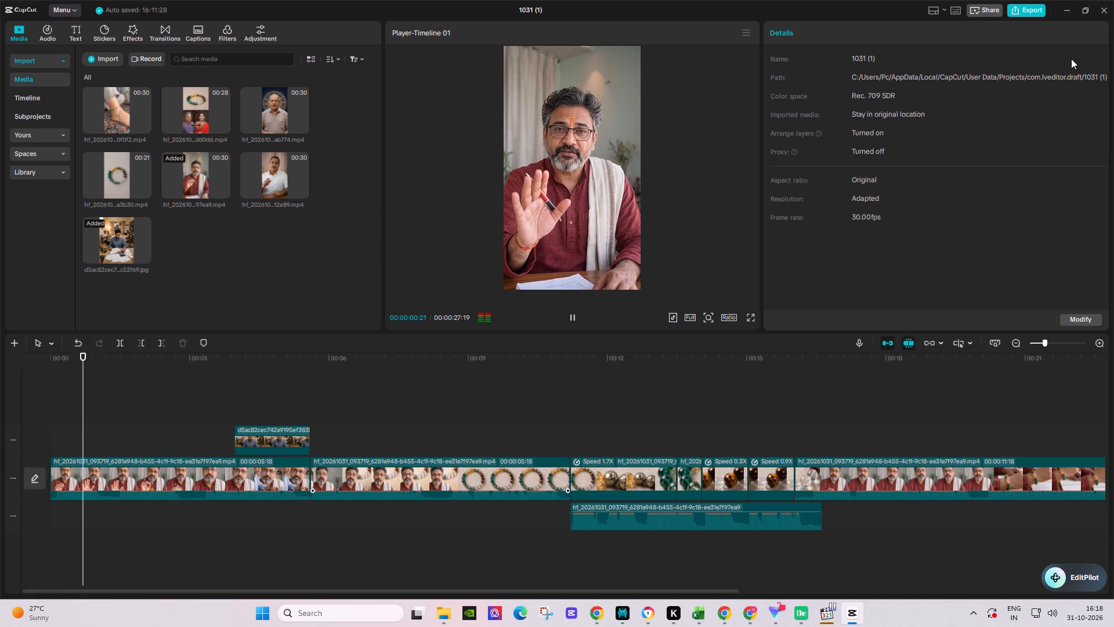
key("space")
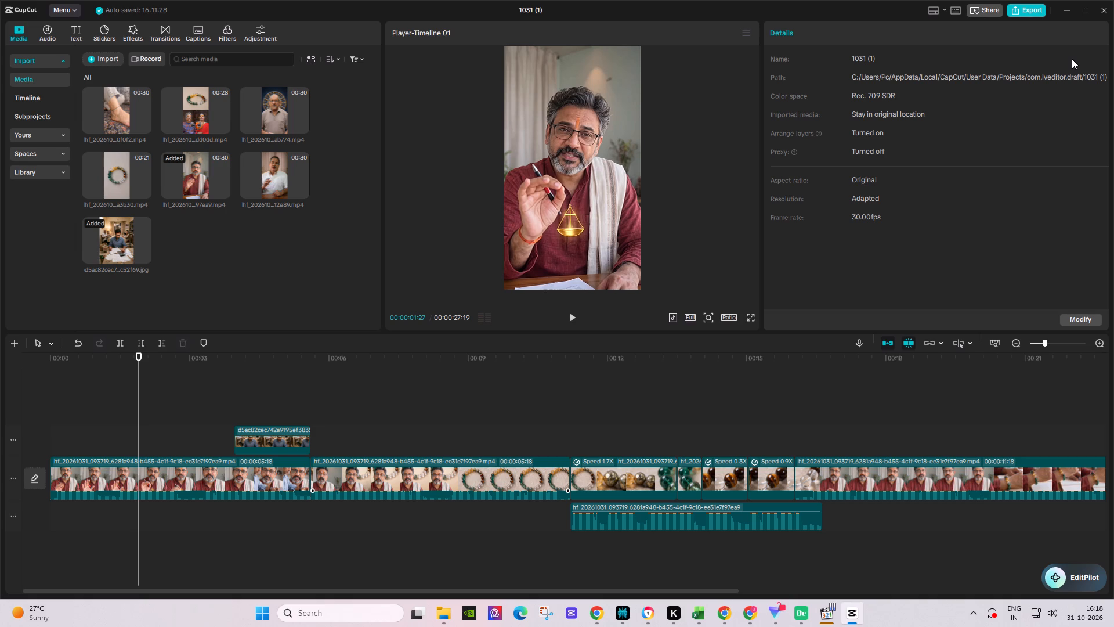
key("space")
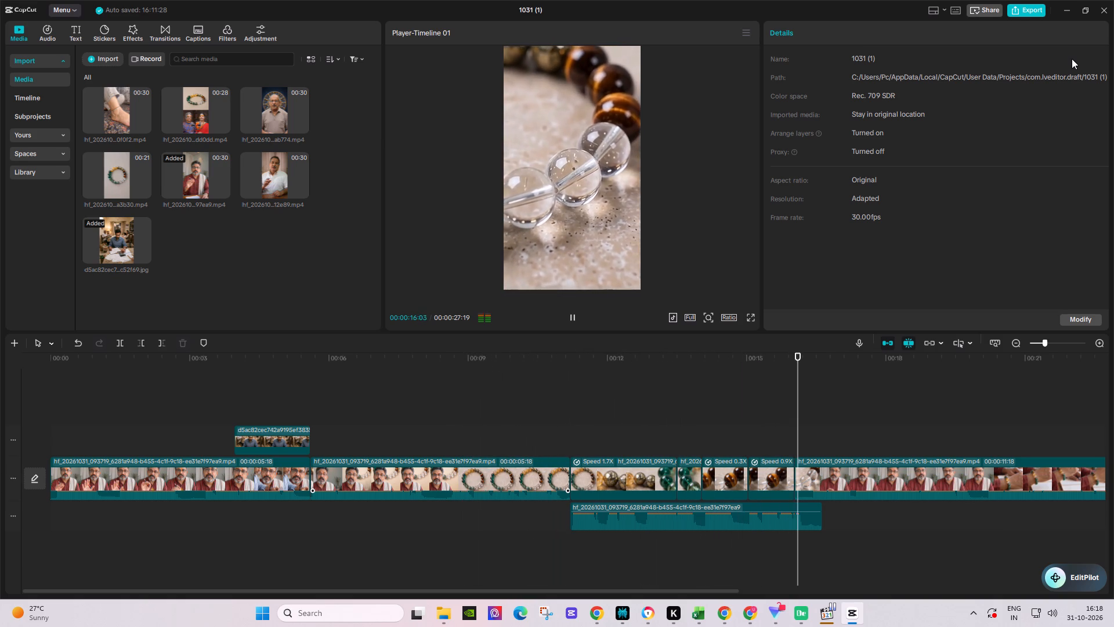
key("space")
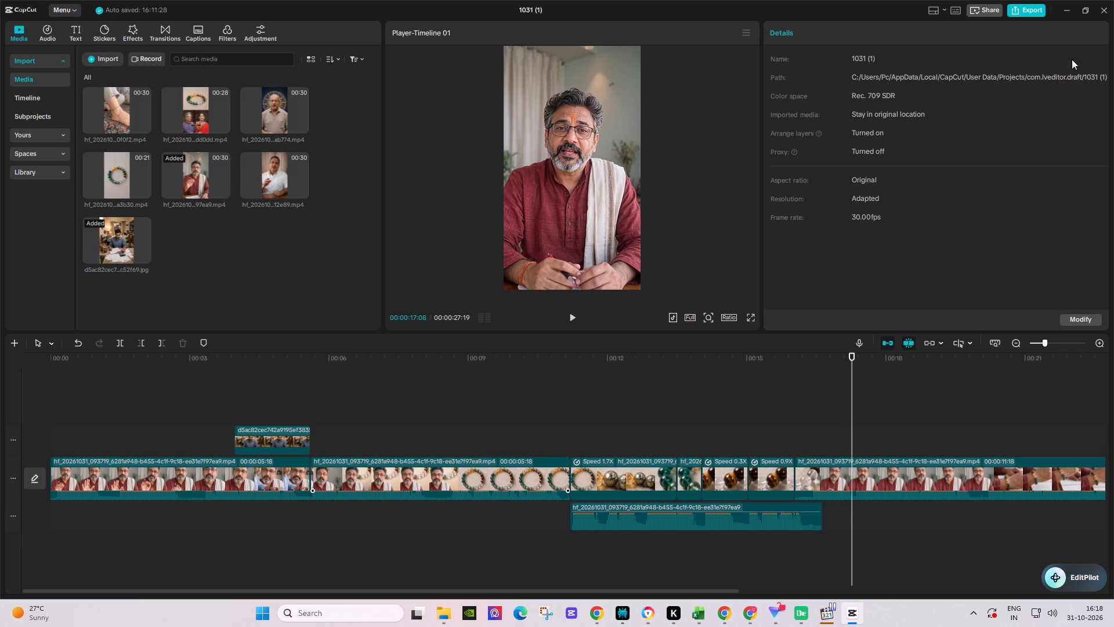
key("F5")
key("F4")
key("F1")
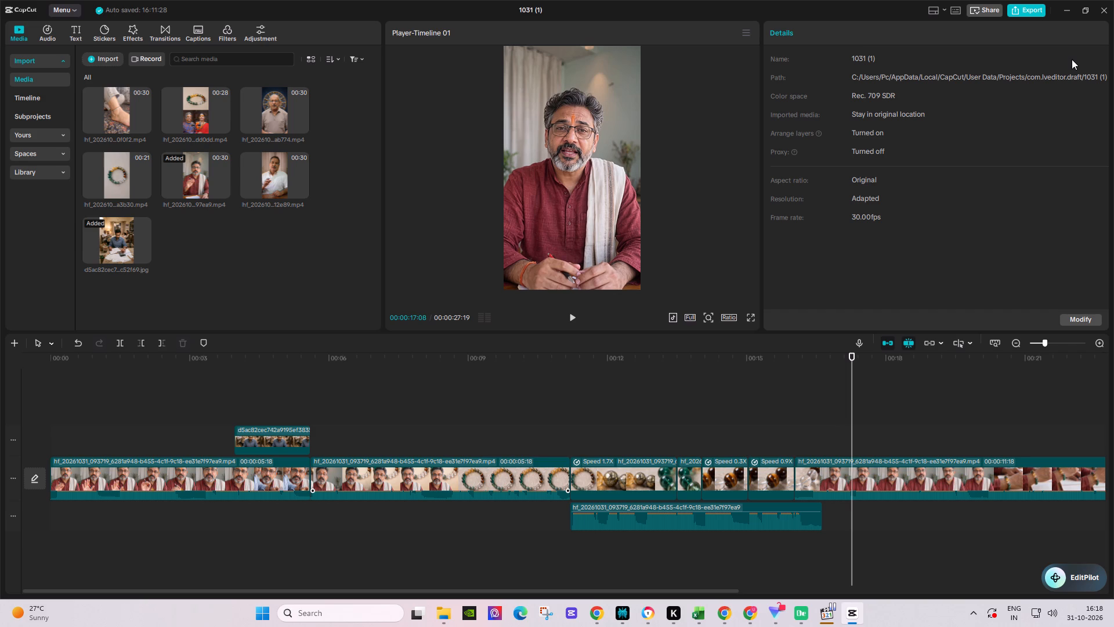
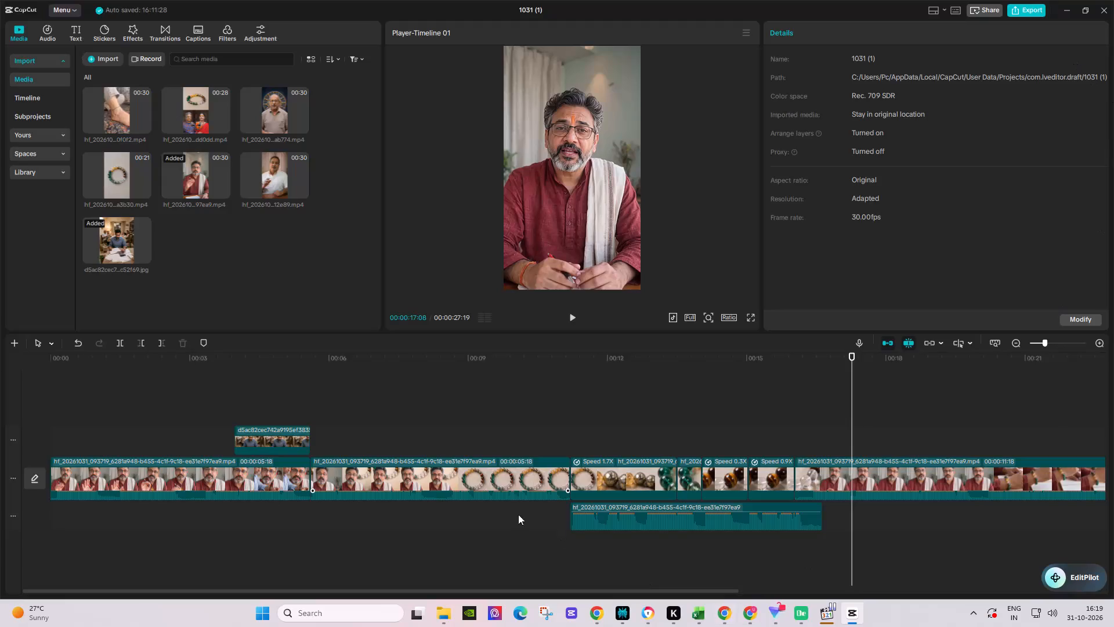
Replay the bracelet close-ups from just before their first cut, and the closing bracelet shot, checking the cuts and audio.
left_click(557, 376)
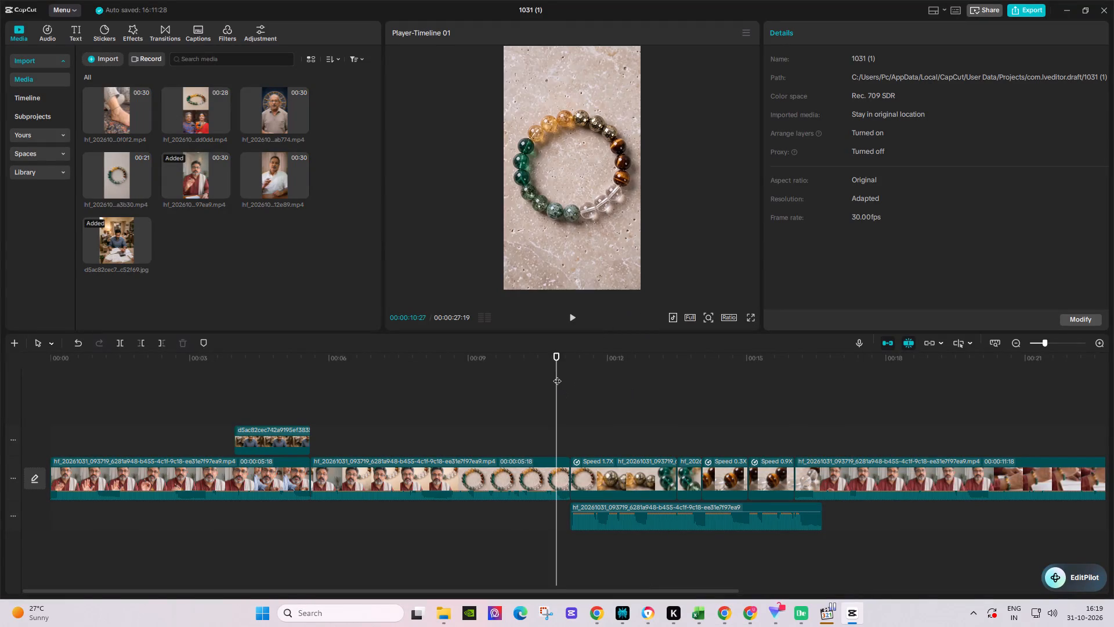
key("space")
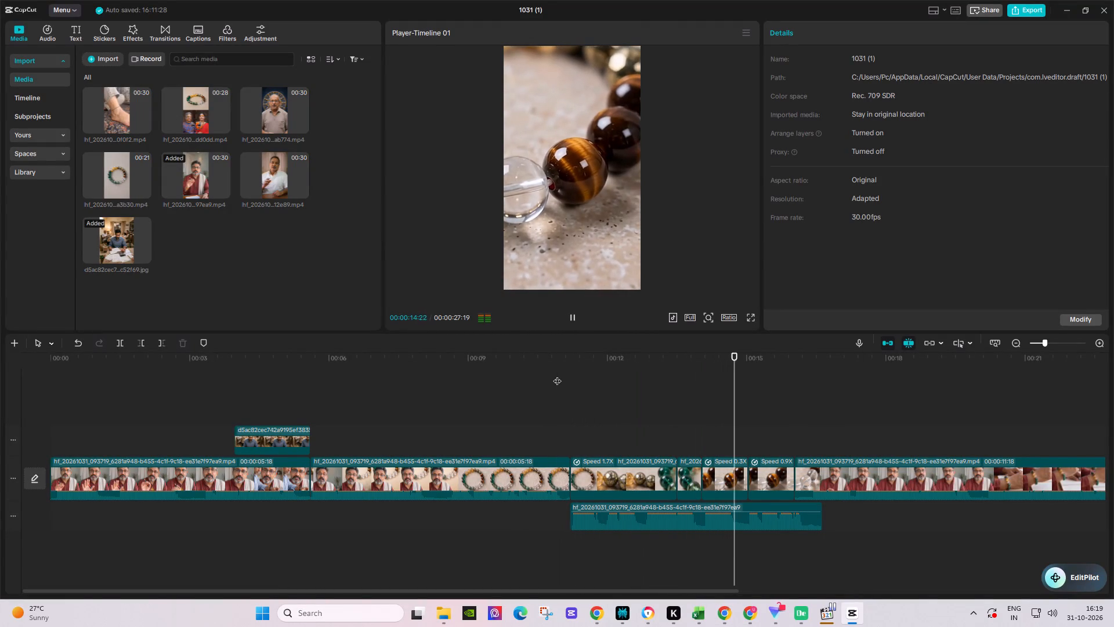
key("space")
left_click(558, 370)
key("space")
key("space")
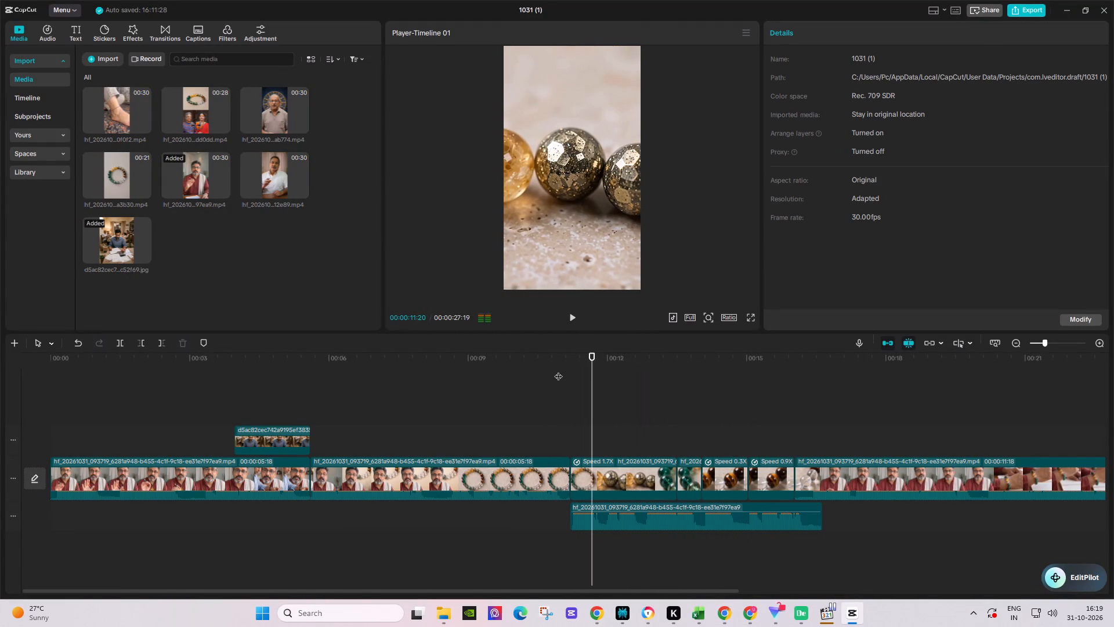
left_click(542, 371)
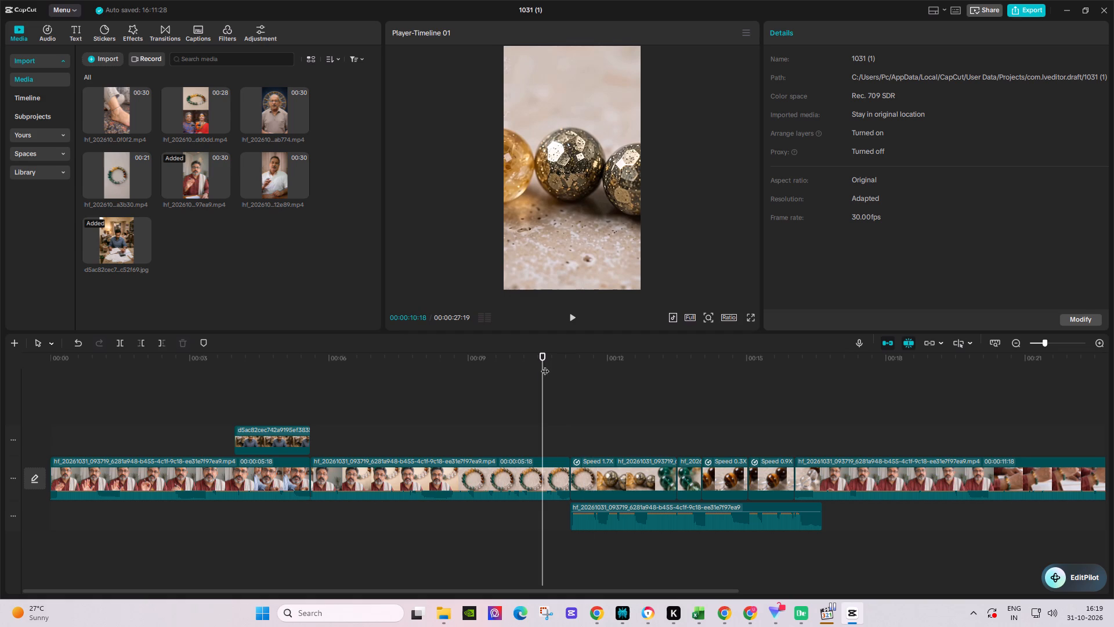
left_click(571, 319)
left_click_drag(599, 591, 616, 591)
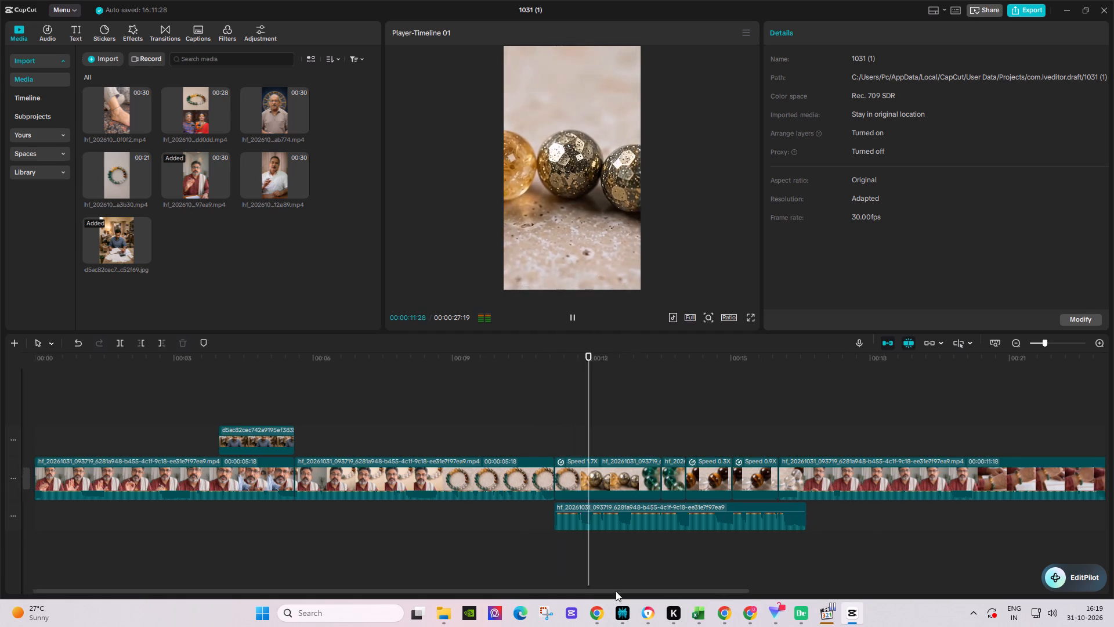
left_click_drag(616, 591, 1074, 597)
left_click(726, 372)
key("space")
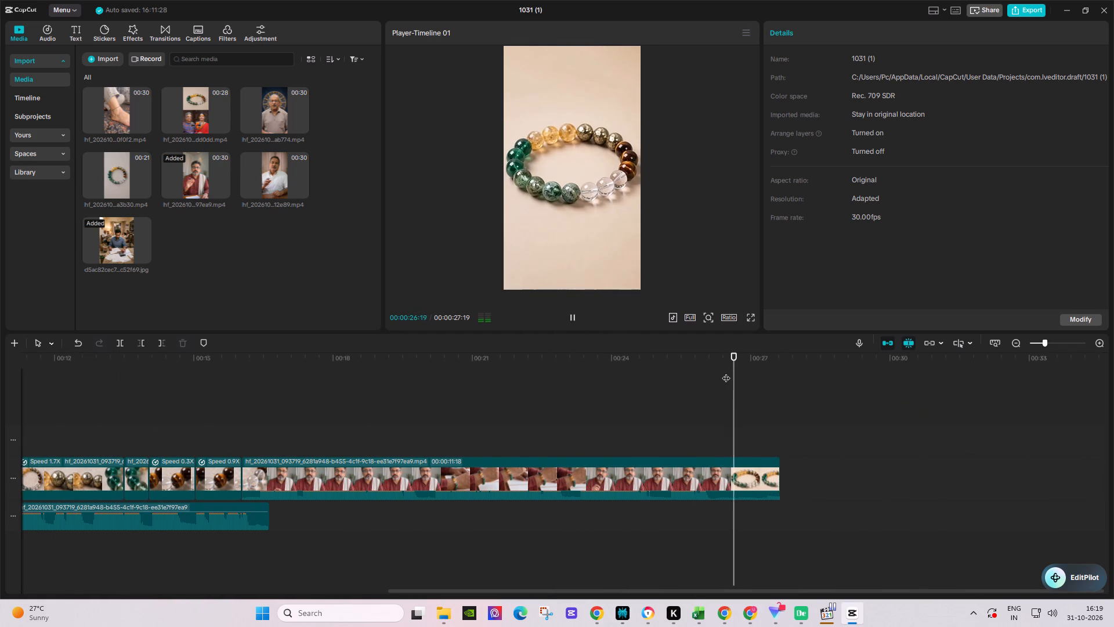
Play the opening and the section around the money-problem image overlay, checking the change back to the speaker after it.
left_click_drag(616, 360, 0, 514)
key("space")
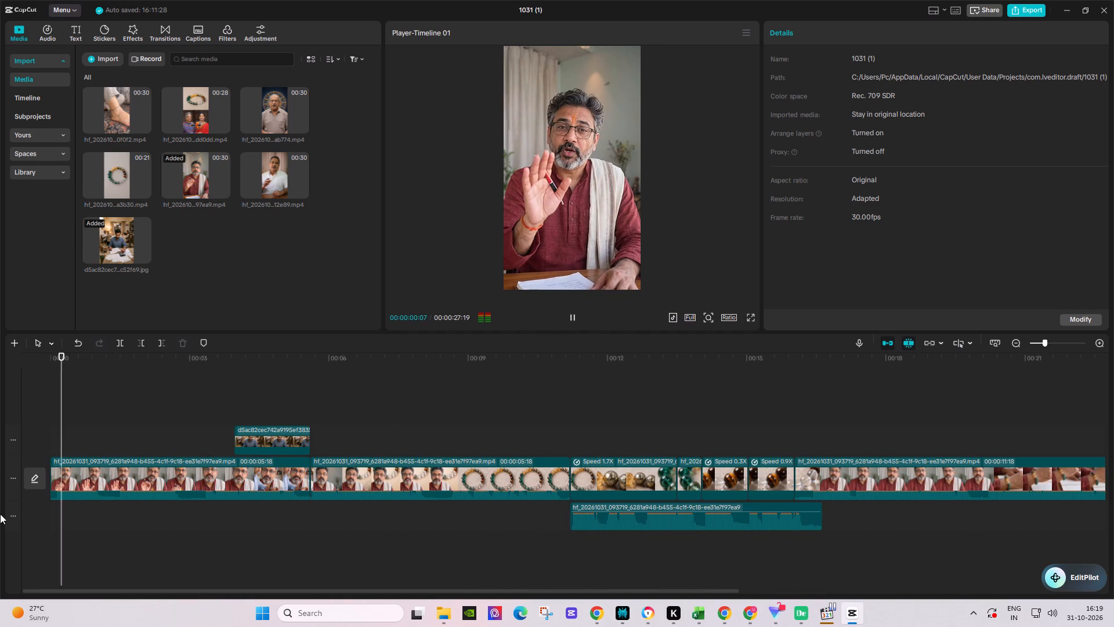
left_click(213, 370)
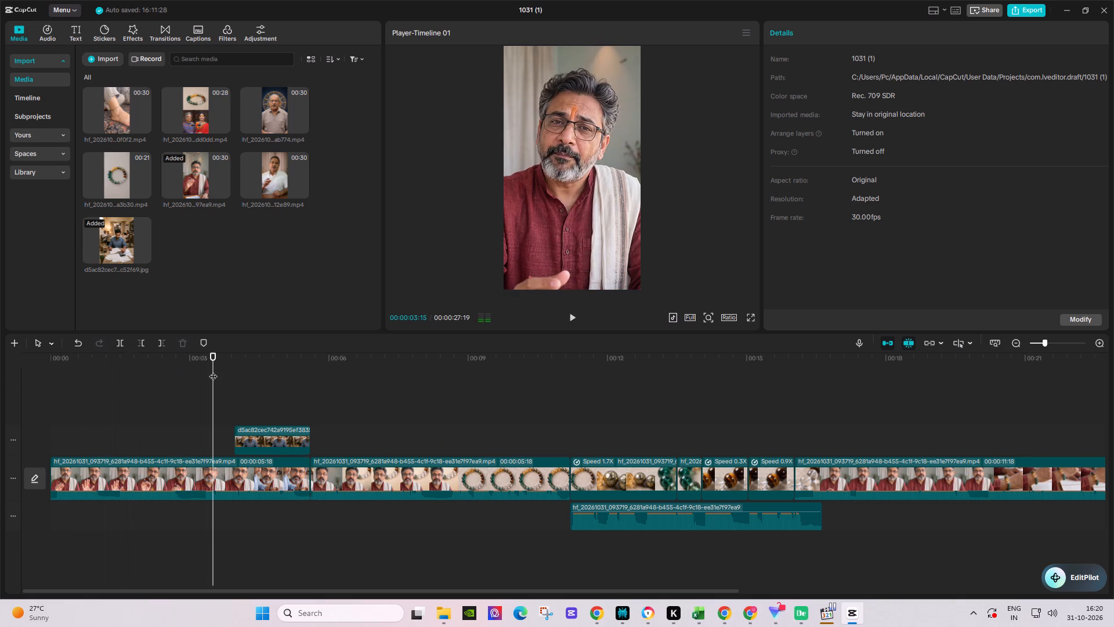
key("space")
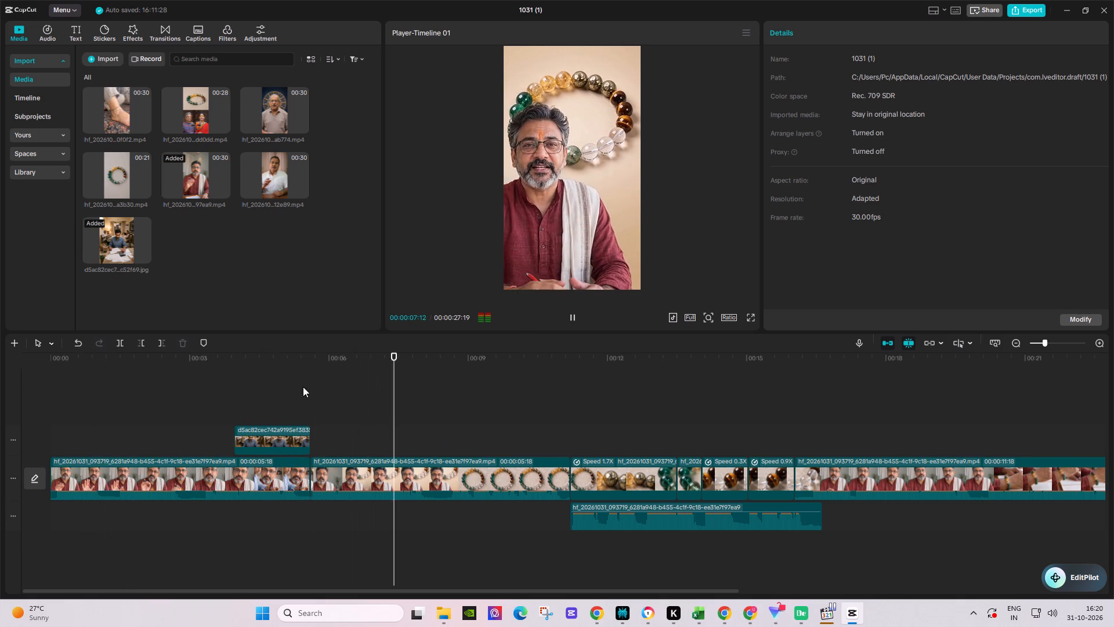
left_click(281, 370)
key("space")
key("space")
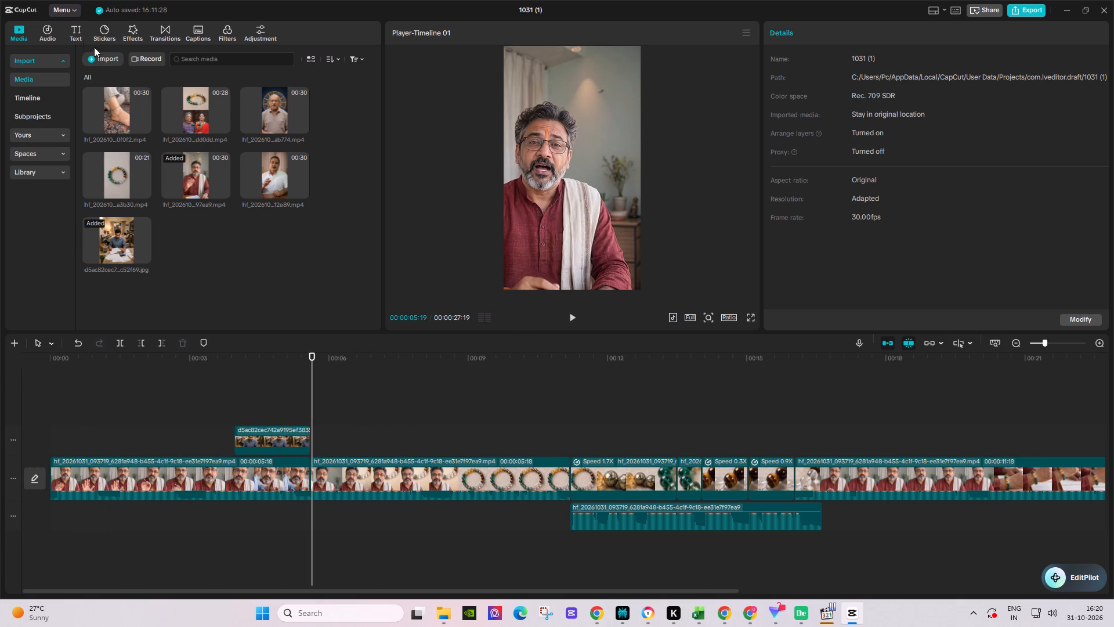
Try to find a swipe sound effect by searching the sound effects library for "swipe" and reloading the results.
left_click(46, 26)
left_click(28, 117)
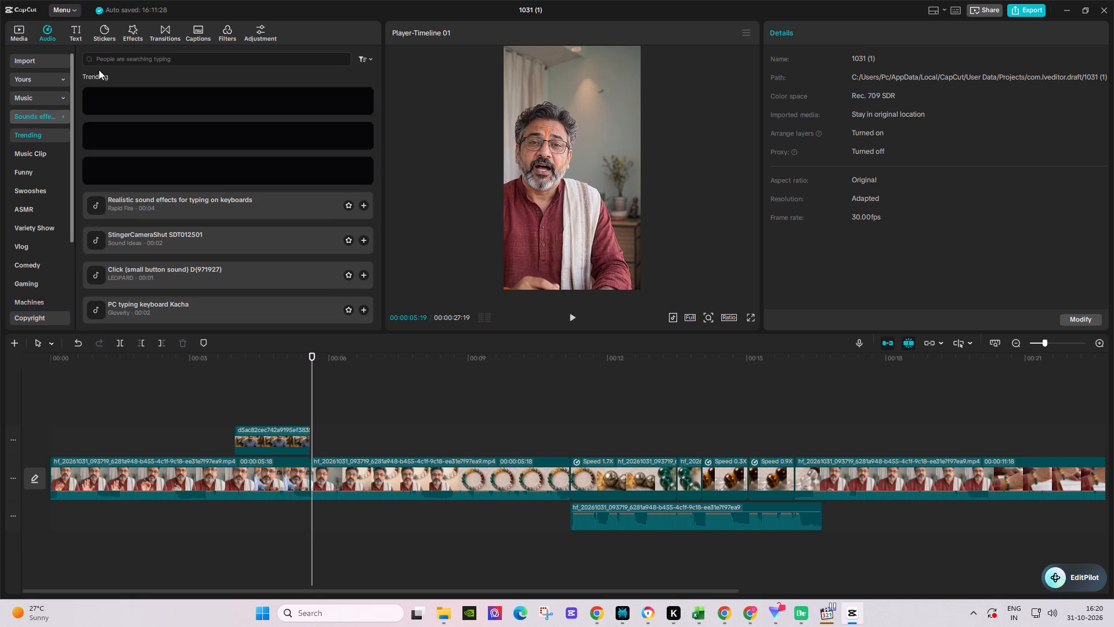
left_click(114, 56)
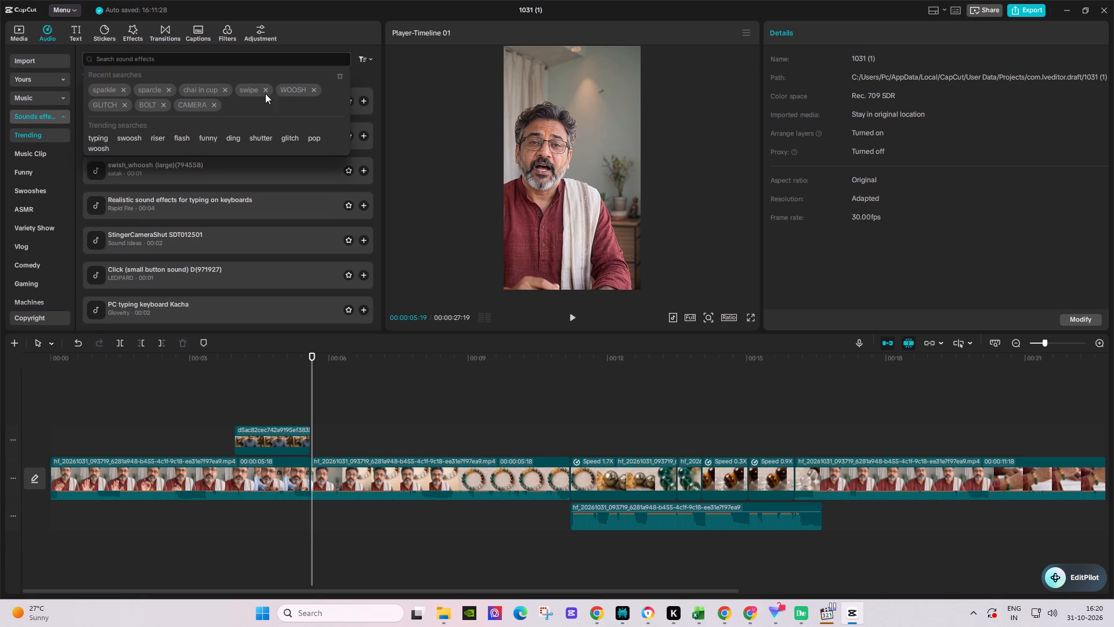
left_click(248, 89)
left_click(262, 149)
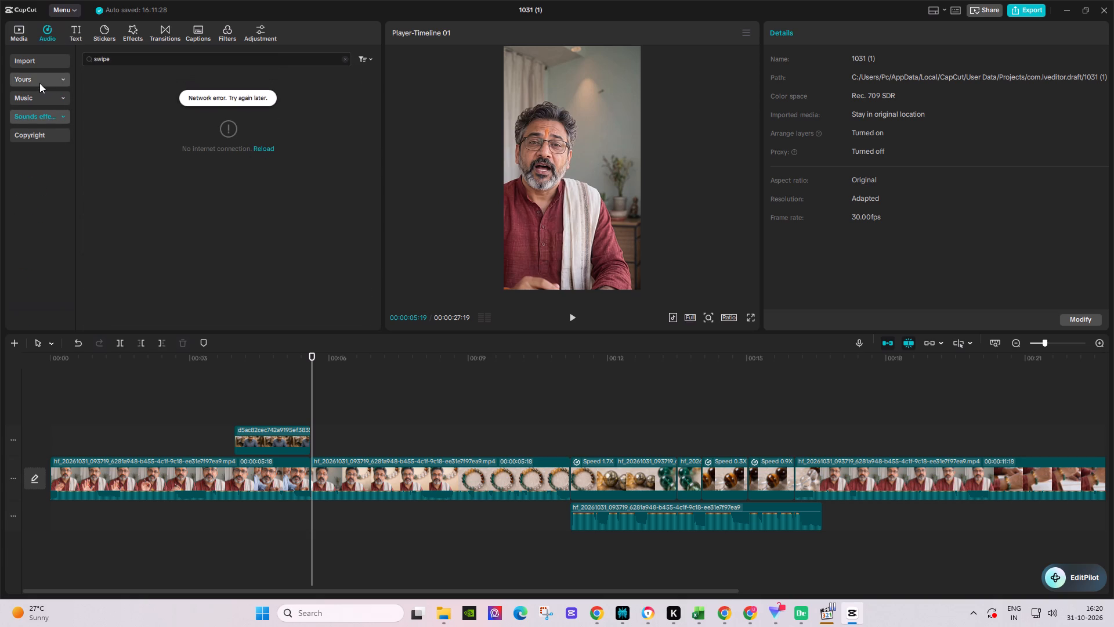
left_click(39, 83)
left_click(43, 63)
left_click(47, 30)
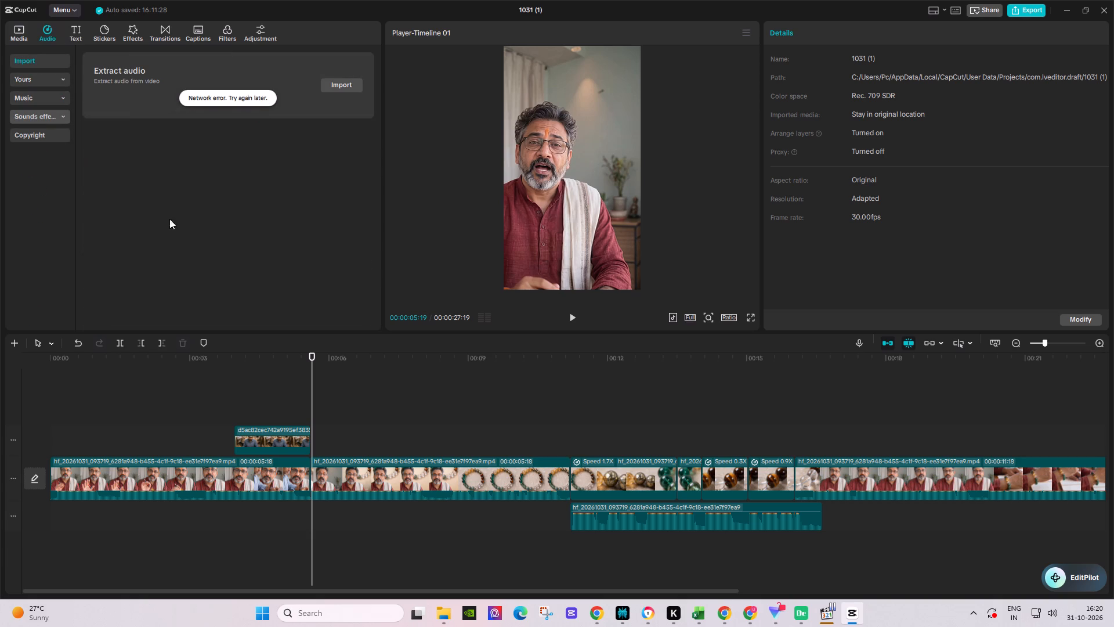
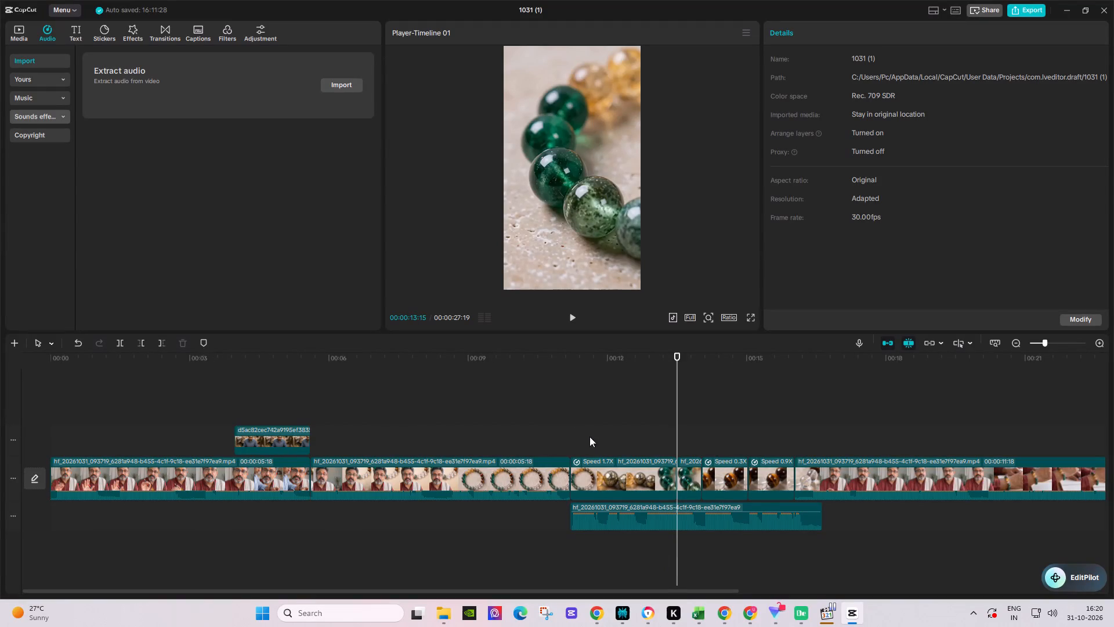
Play the video from just before the sped-up bracelet close-ups through the speaker's closing section, checking the cuts and audio.
left_click(542, 372)
key("space")
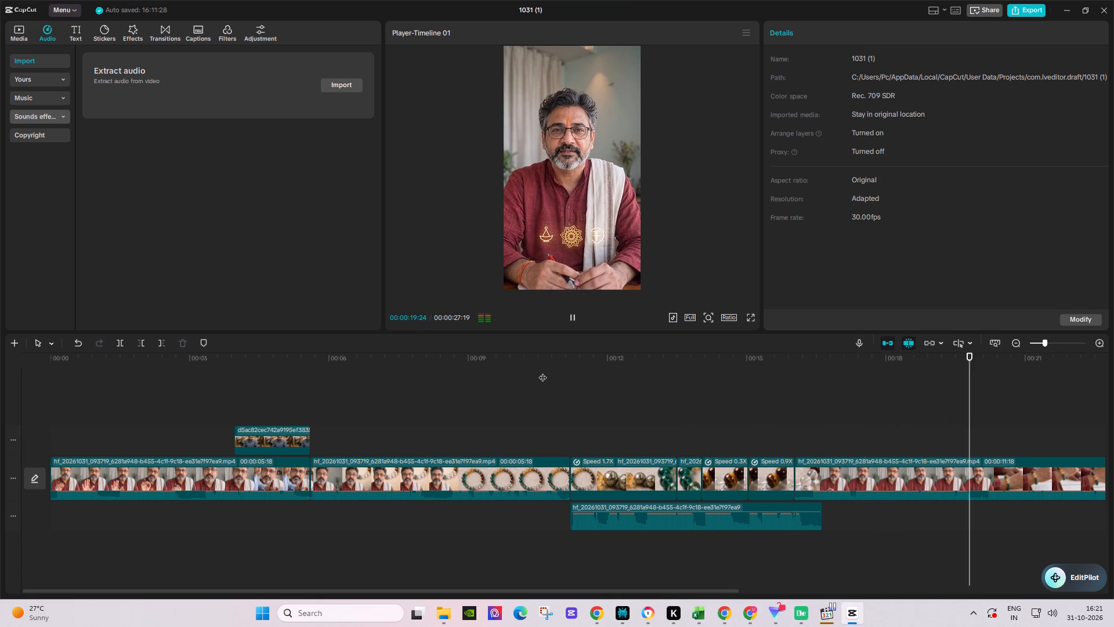
key("space")
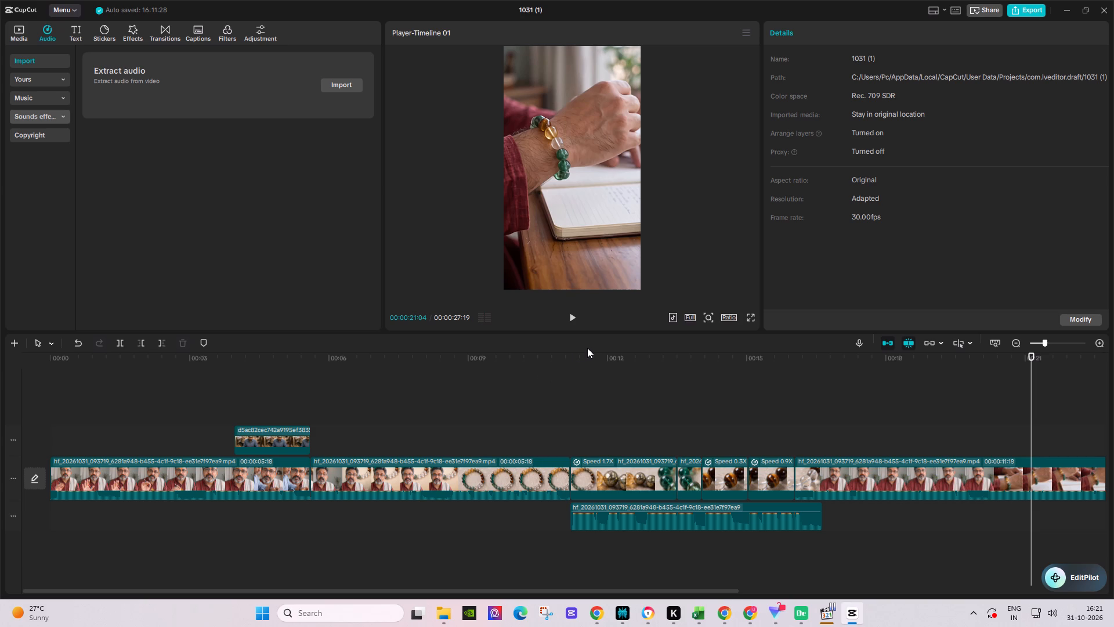
key("space")
left_click_drag(728, 590, 1022, 593)
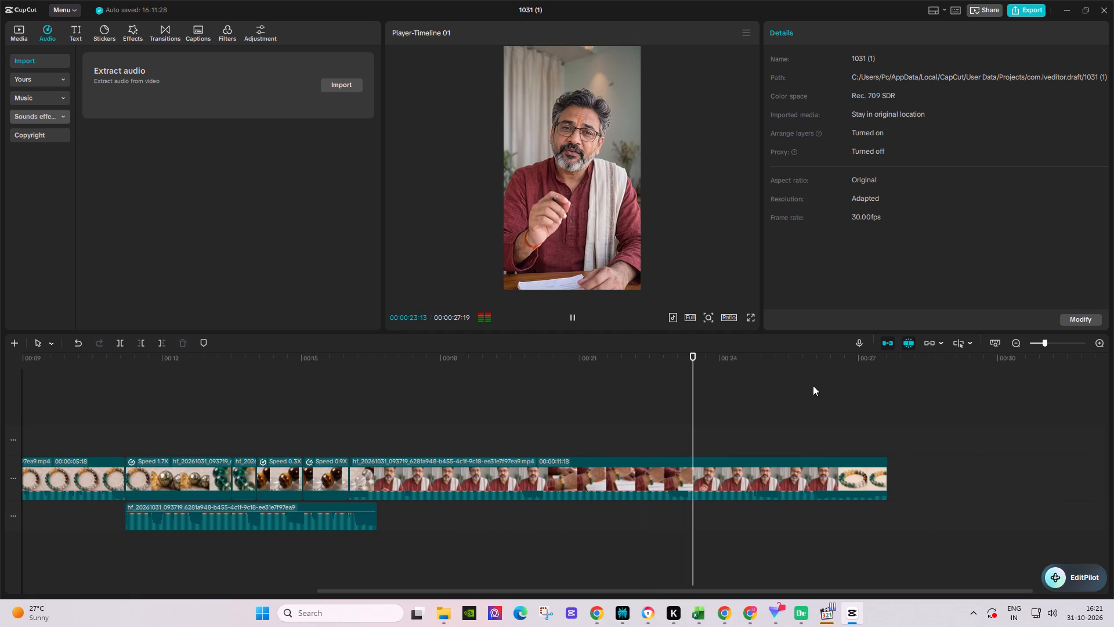
Set up the export of the maroon-kurta video, naming it "Dhan Yog Bracelet video edit 2 higgs by" followed by the editor's name.
left_click(14, 31)
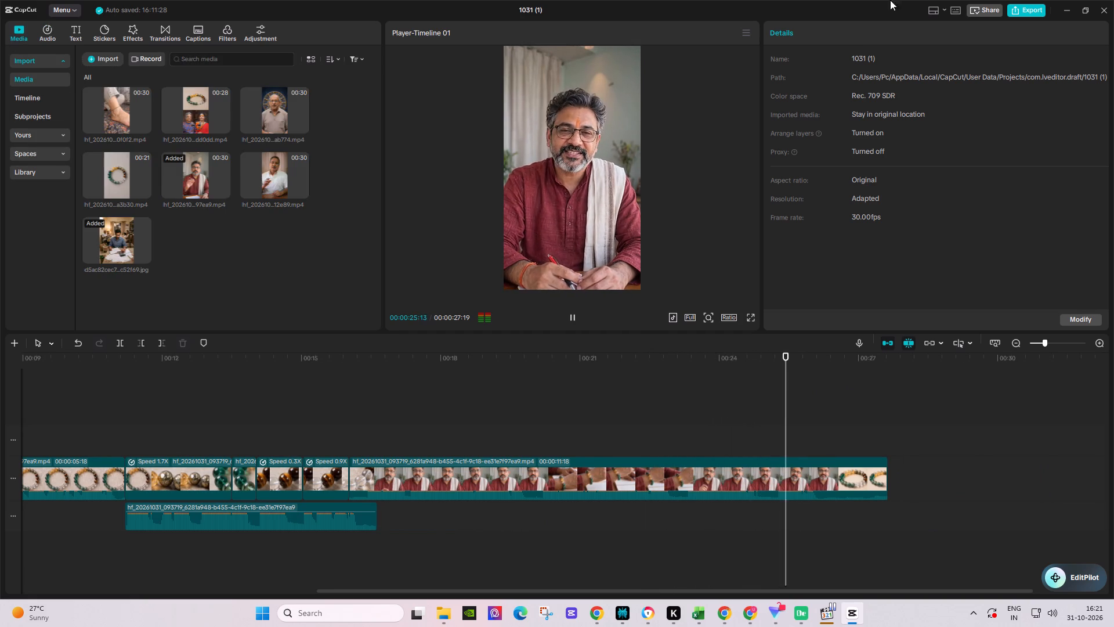
left_click(1033, 13)
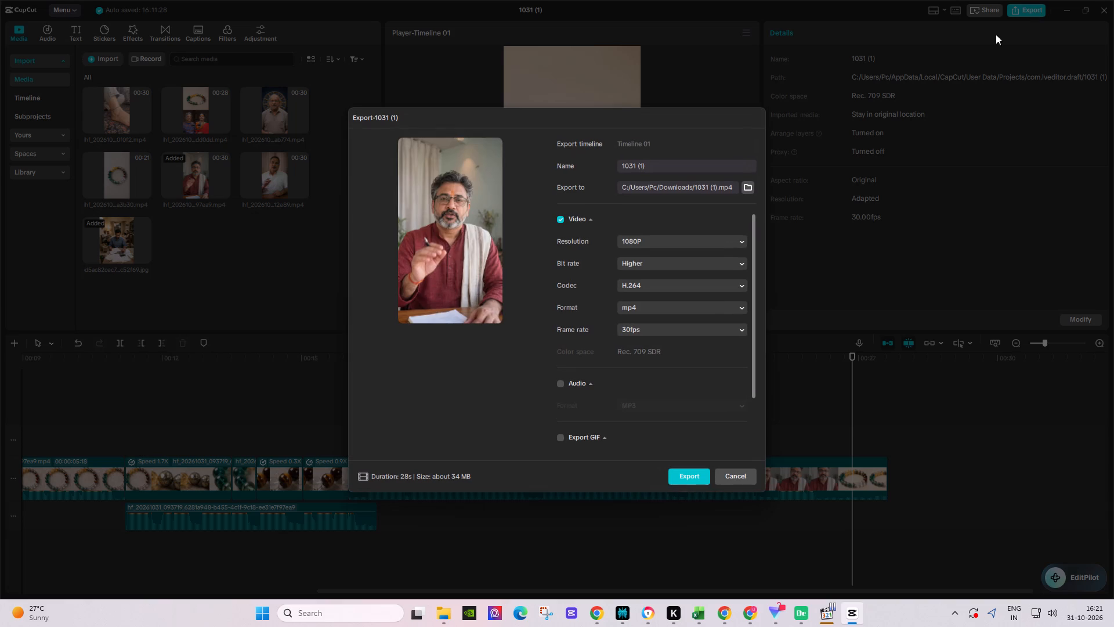
left_click_drag(650, 171, 615, 170)
key("ctrl+v")
left_click(714, 165)
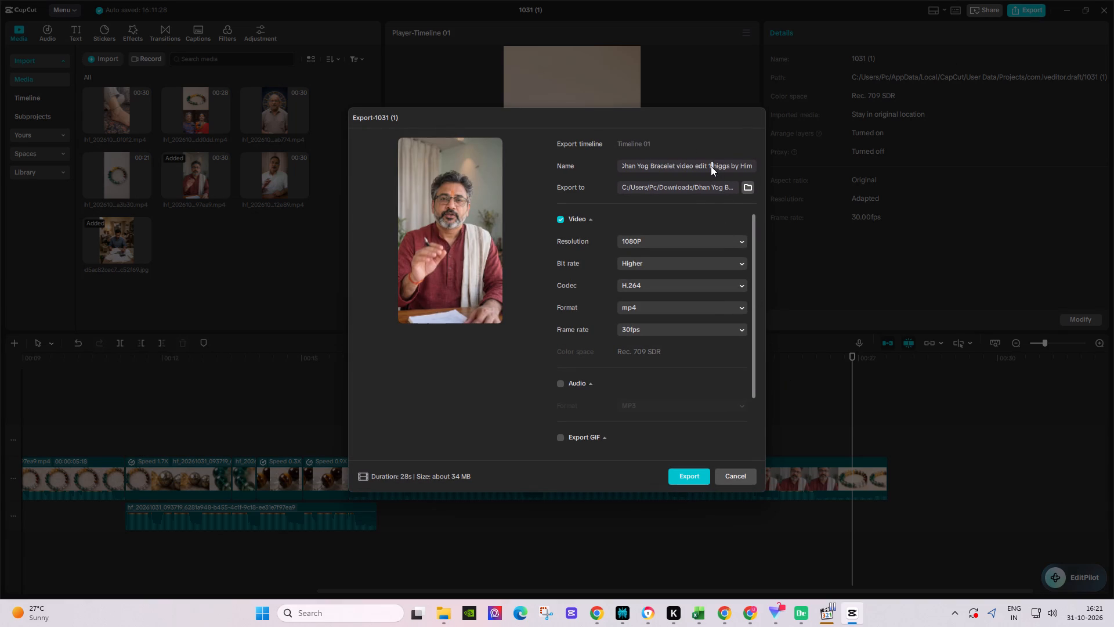
type("2")
key("space")
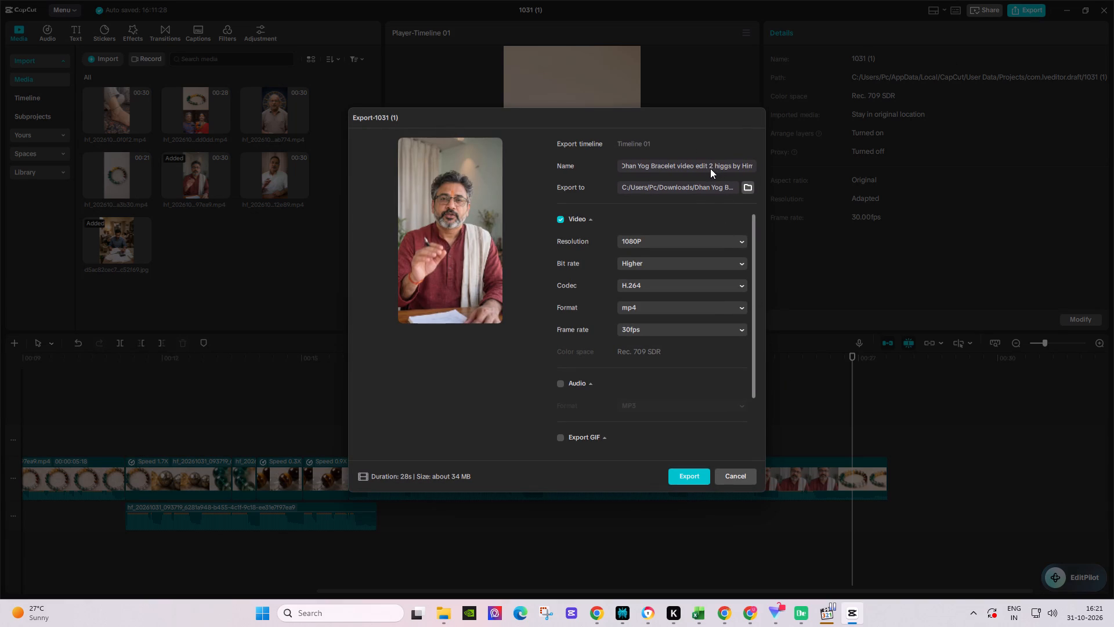
left_click(706, 167)
key("t")
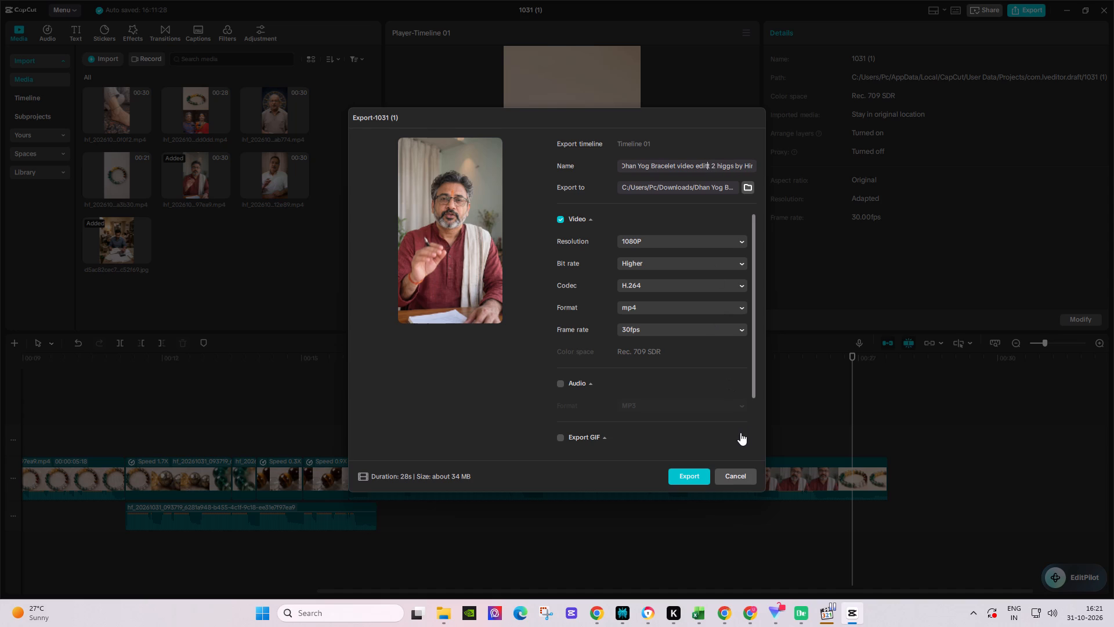
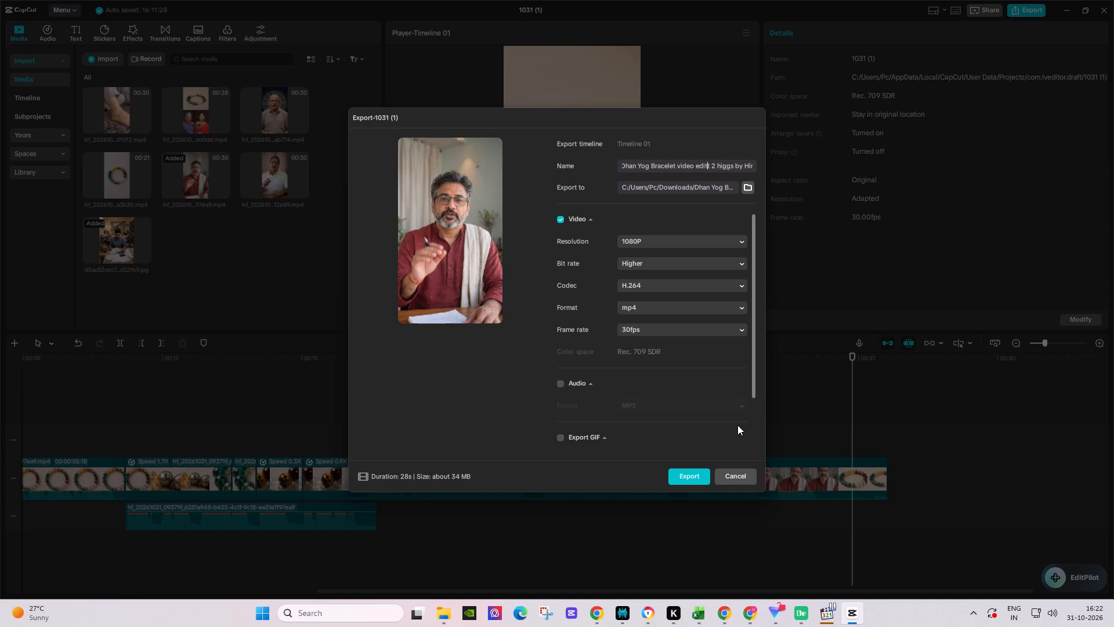
Export the maroon-kurta video with the configured 1080P mp4 settings and dismiss the export window.
left_click(700, 477)
left_click(742, 466)
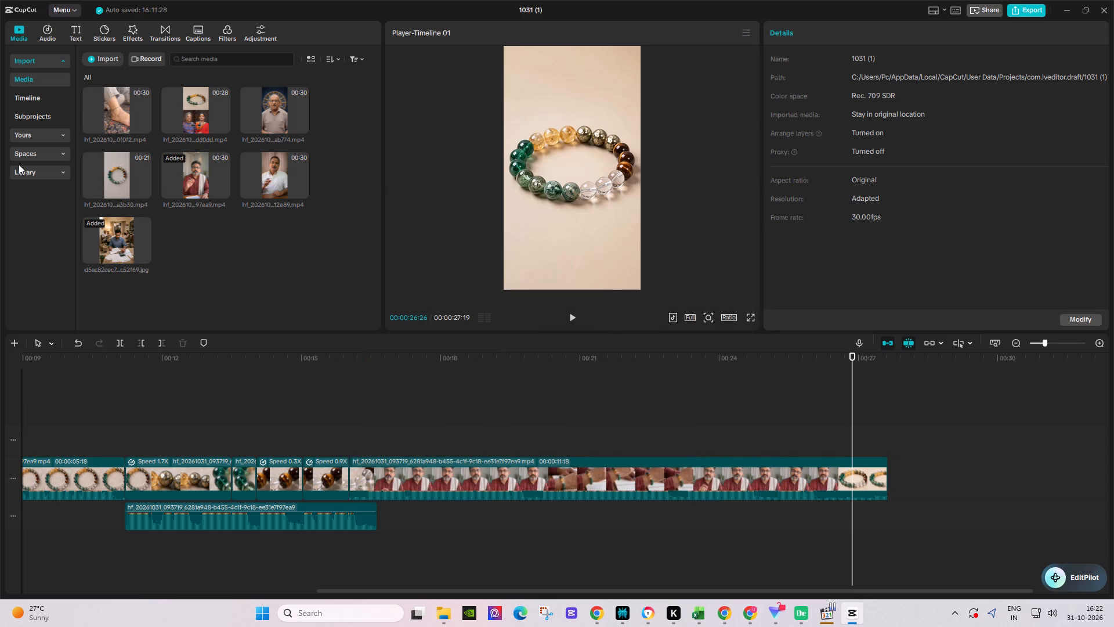
Clear the timeline by deleting all of the maroon-kurta project's video clips, the overlay image and the separate audio clip.
left_click_drag(555, 451, 0, 487)
right_click(151, 480)
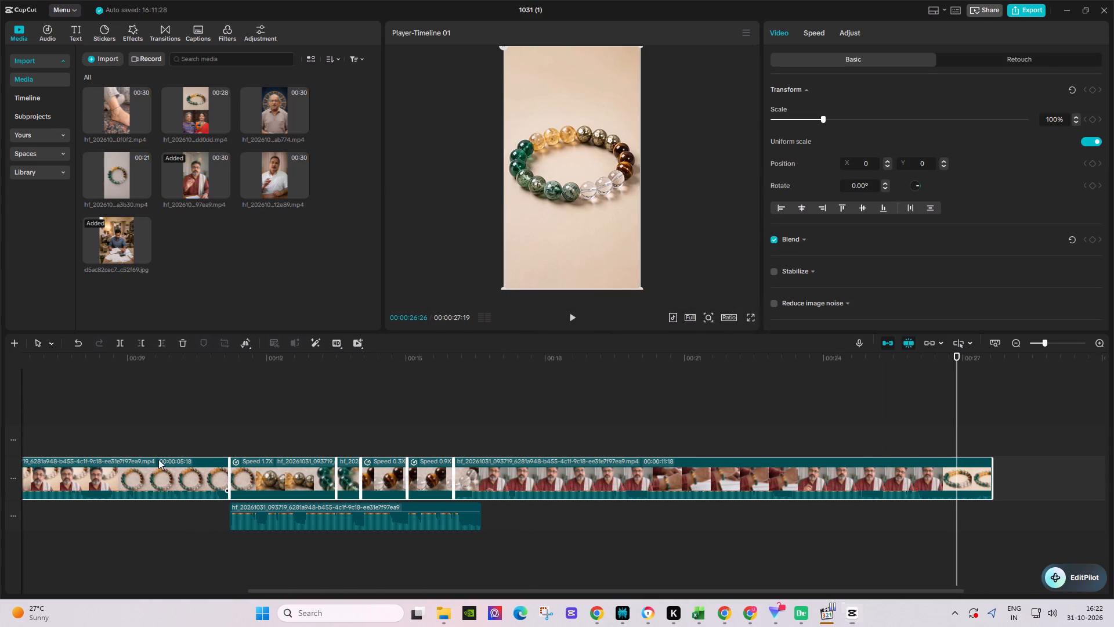
left_click(185, 258)
left_click_drag(268, 410, 112, 556)
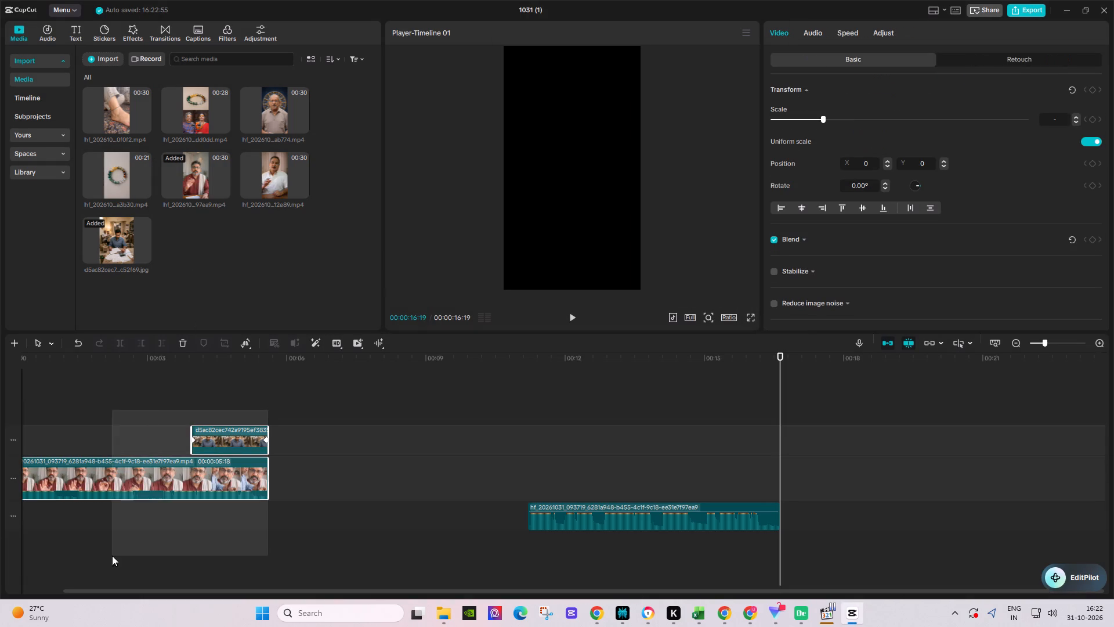
left_click_drag(112, 556, 111, 554)
right_click(158, 487)
left_click(183, 253)
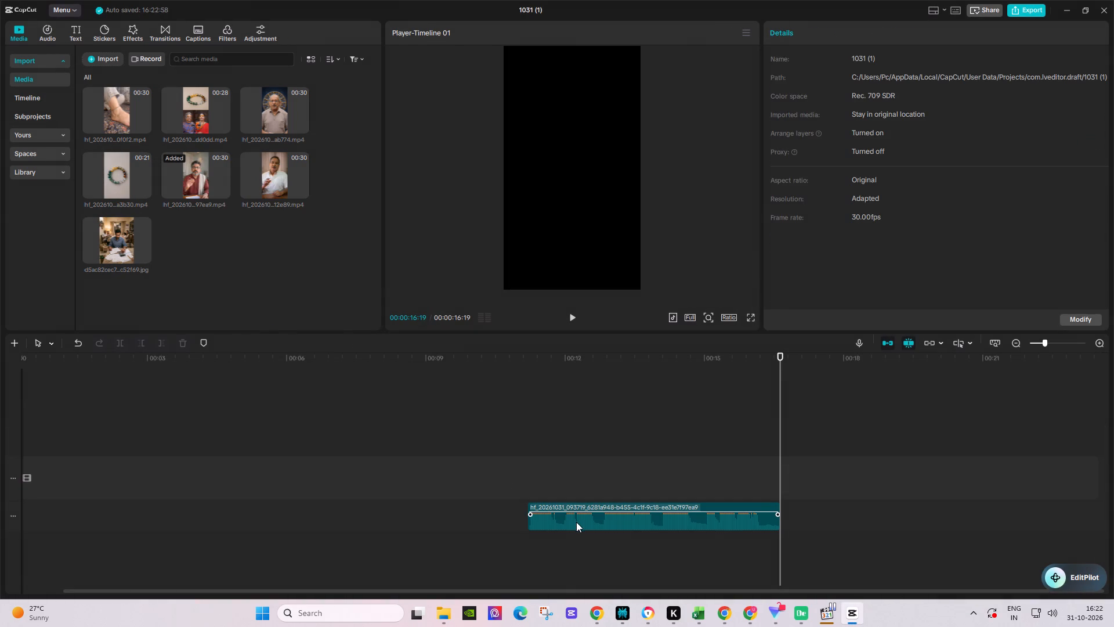
left_click(579, 525)
right_click(579, 525)
left_click(616, 379)
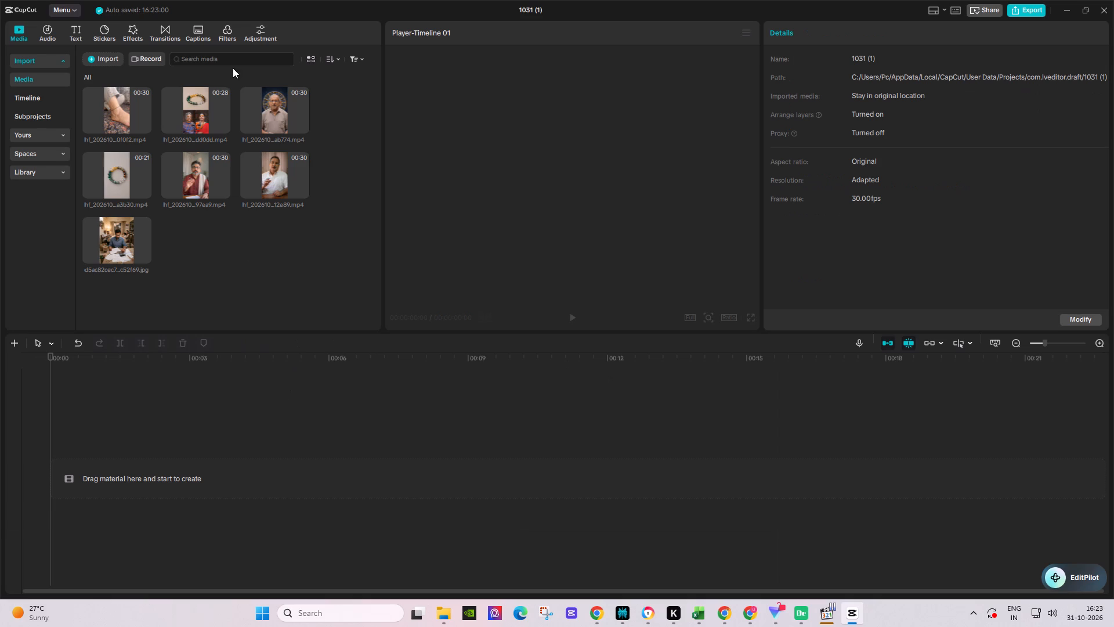
Place the 28-second split-screen clip of the bracelet above the man and woman with microphones at the start of the empty timeline.
left_click(276, 111)
left_click(207, 100)
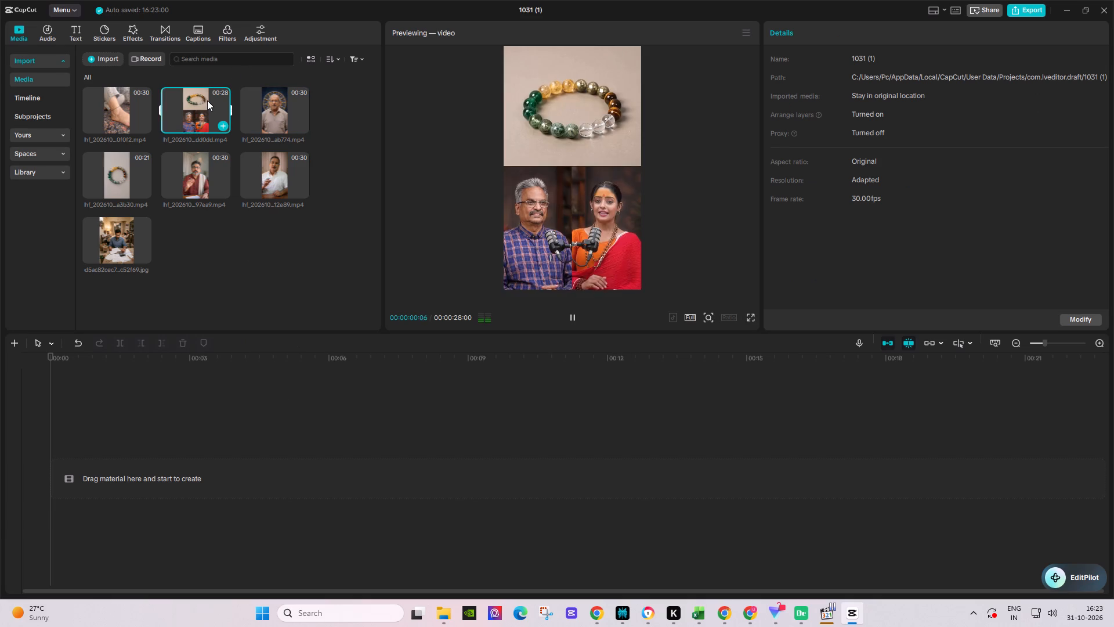
left_click_drag(207, 100, 140, 484)
Play the opening of the split-screen clip briefly and return the playhead to the start.
key("space")
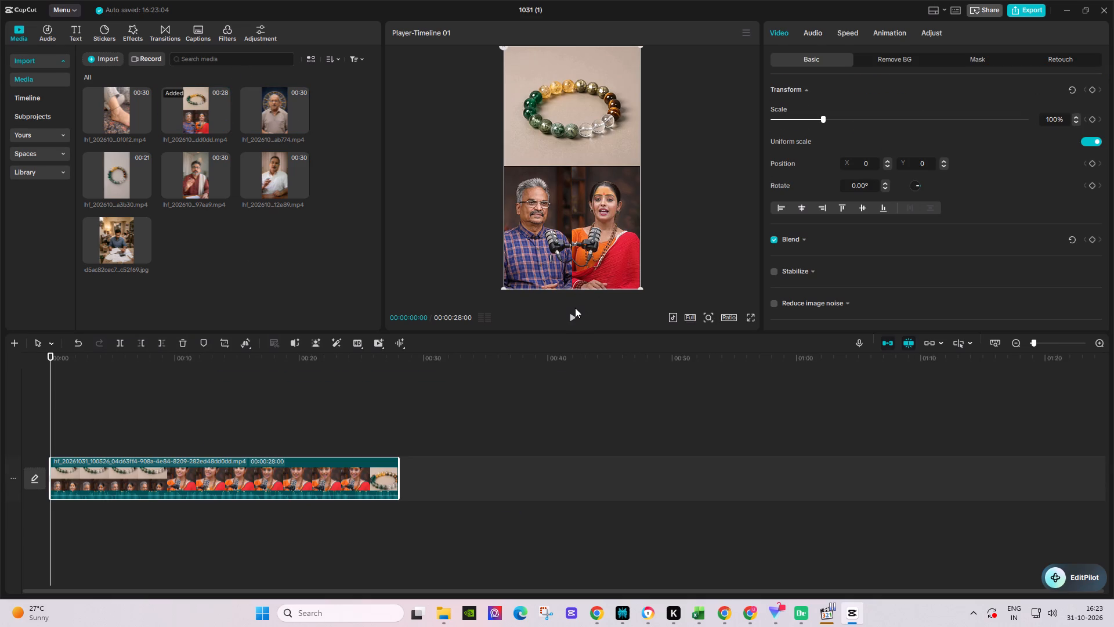
key("space")
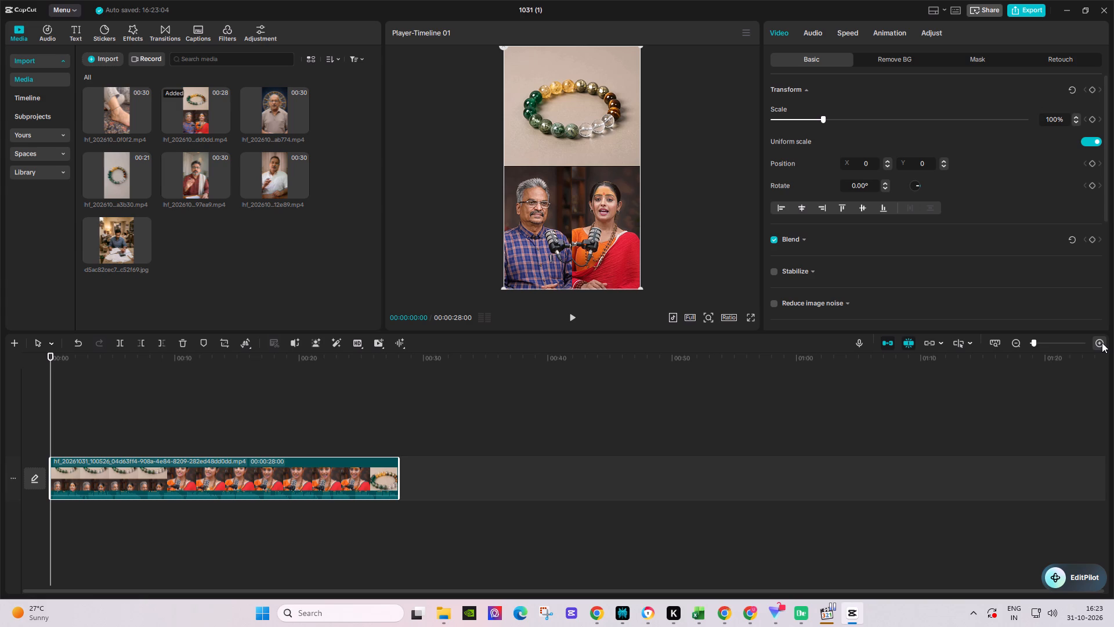
left_click(1102, 343)
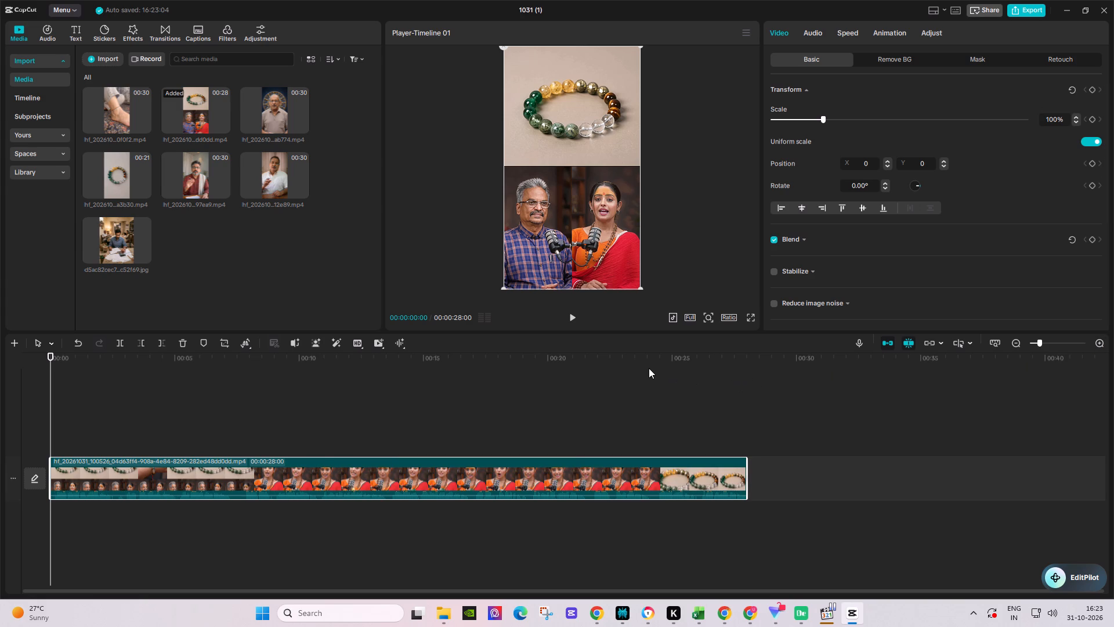
key("space")
key("space")
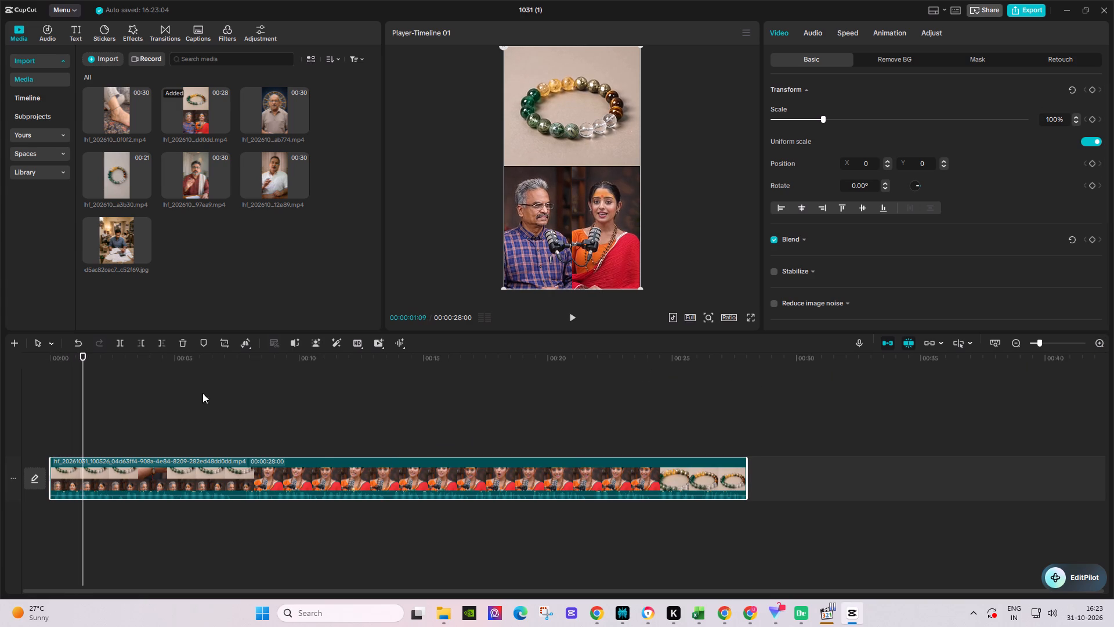
left_click_drag(96, 368, 1, 388)
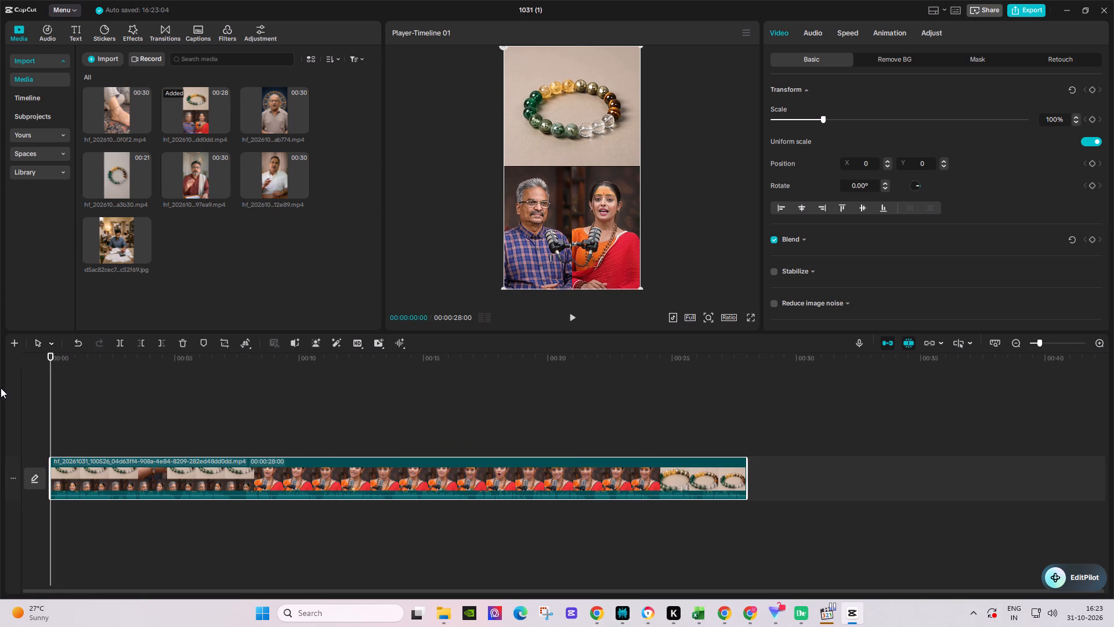
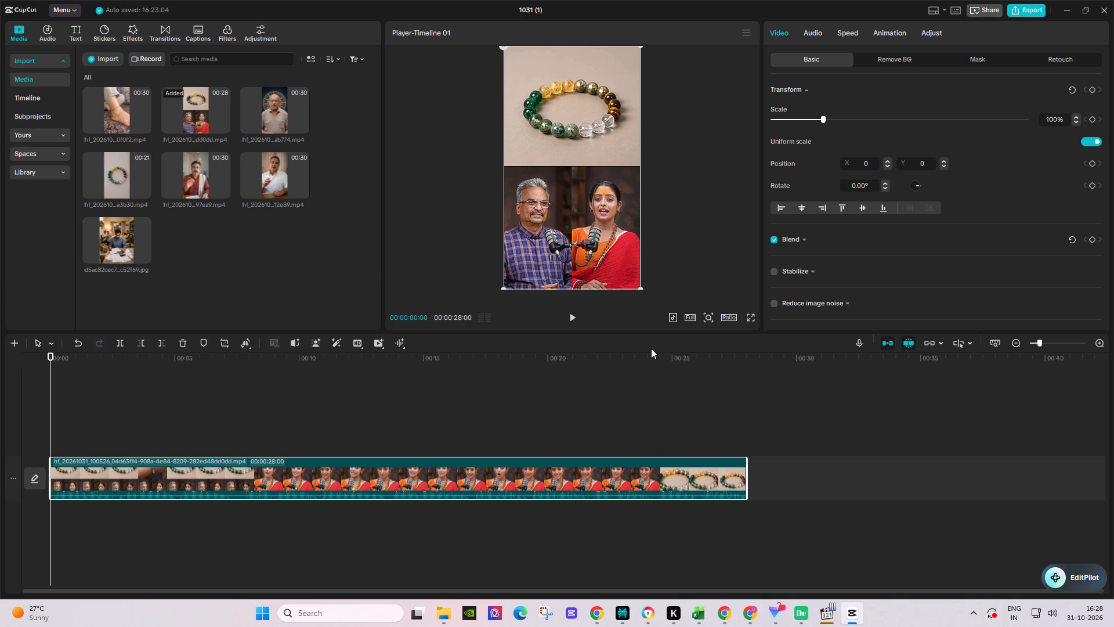
Switch from the video editor to the Chrome browser.
left_click(603, 604)
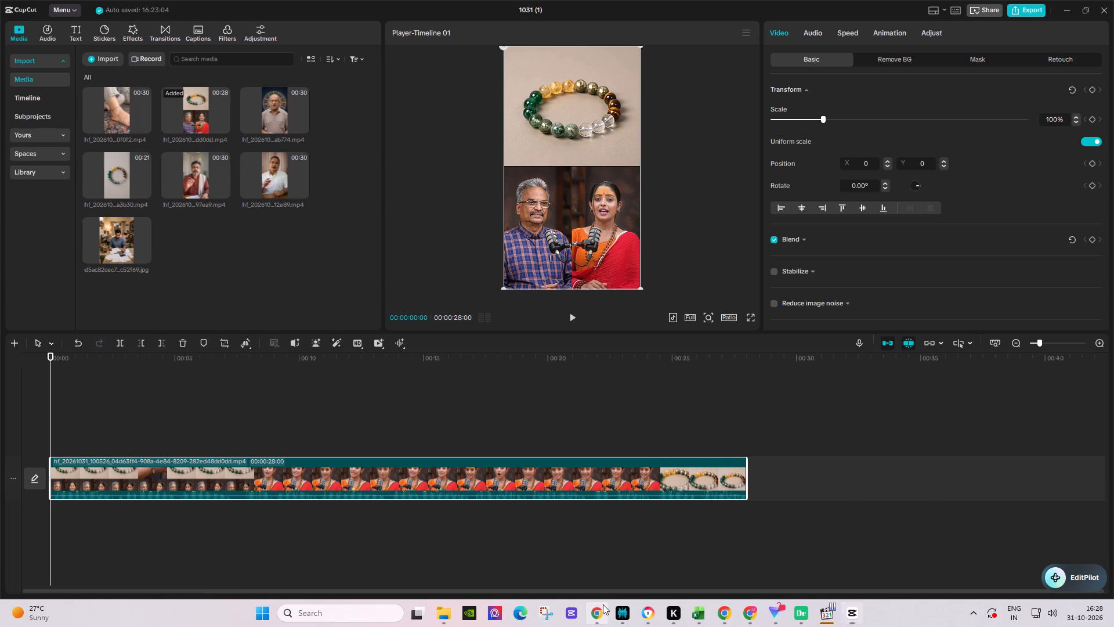